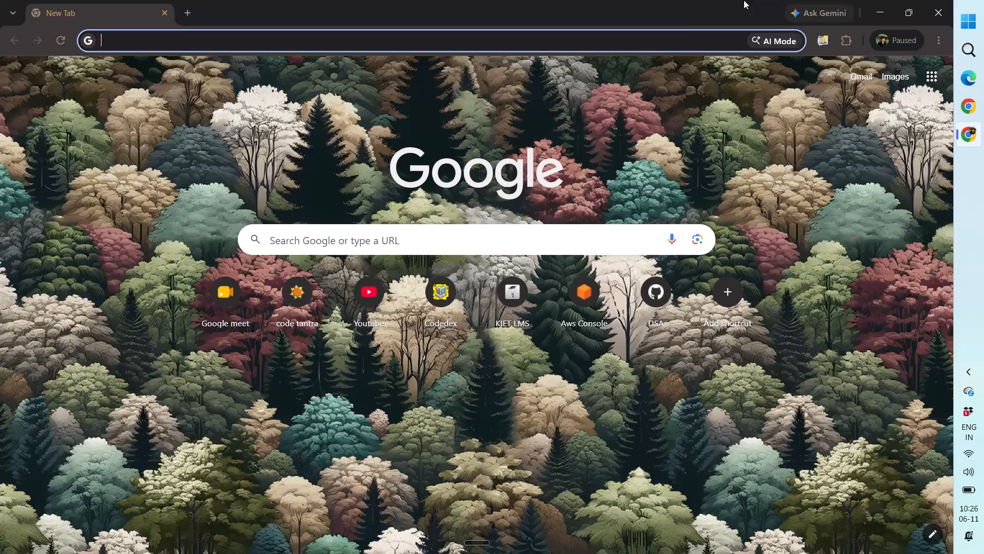
Open the canva.com home page.
left_click(604, 54)
key("c")
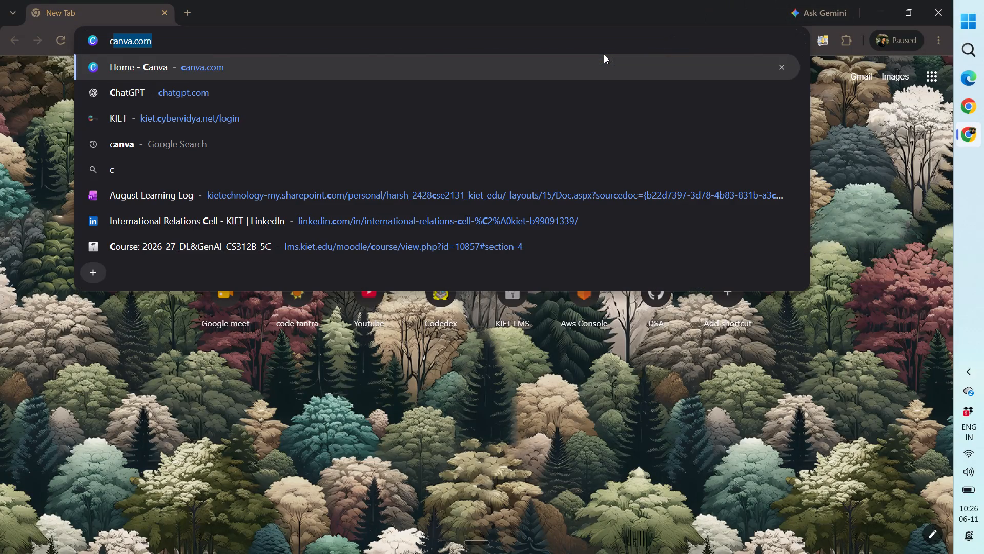
type("anv")
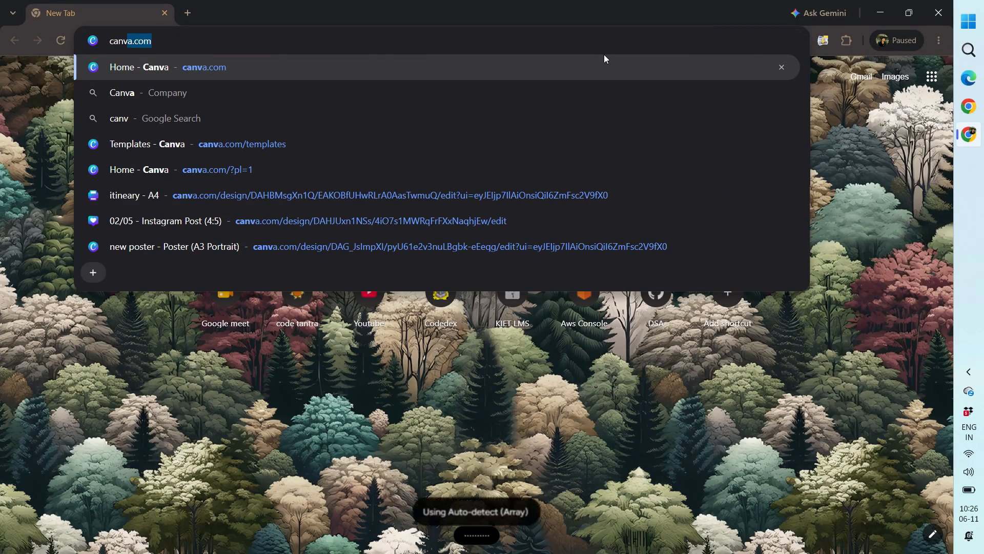
key("a")
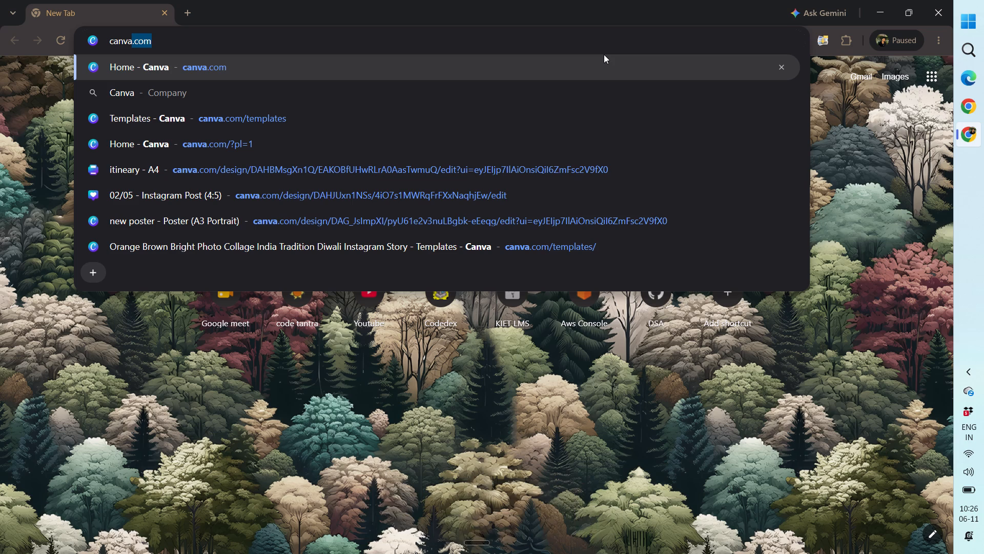
left_click(414, 73)
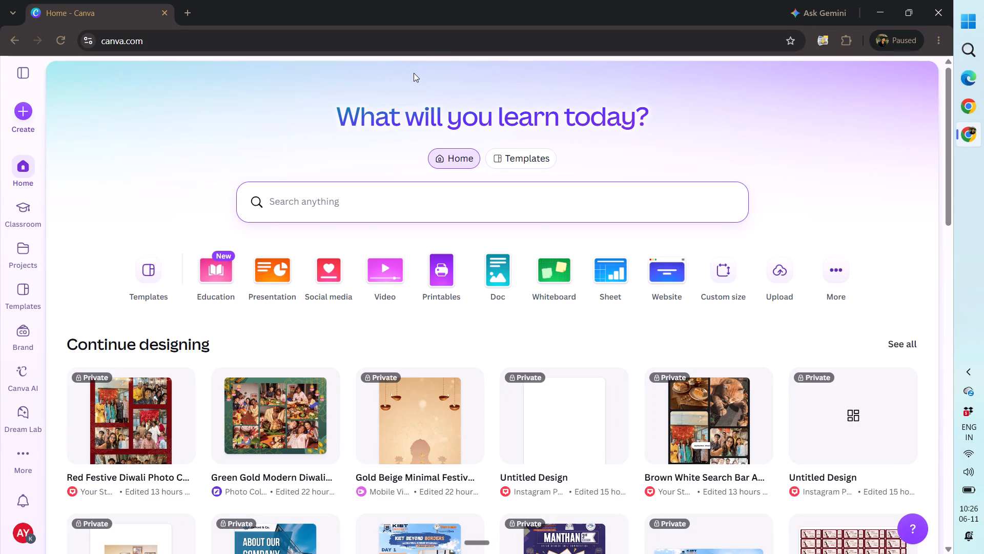
Search Canva for happy dhanteras designs.
left_click(291, 212)
type("dhanter")
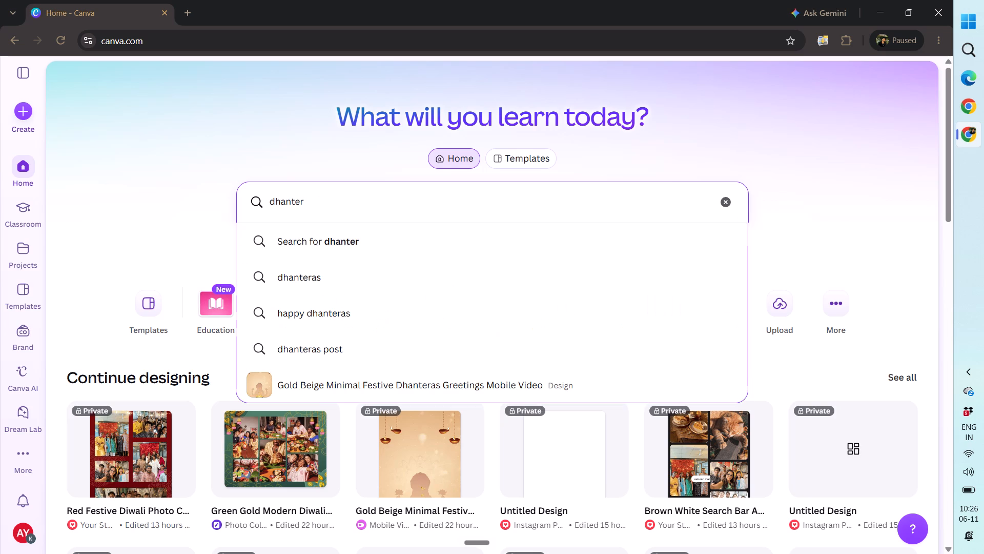
left_click(316, 316)
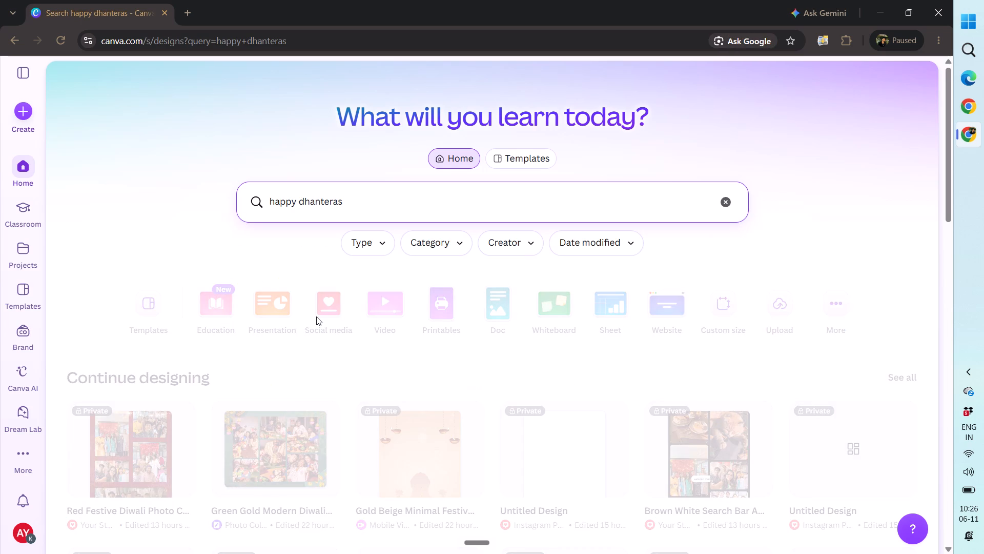
Open the Pink and Gold Illustrated Dhanteras Mobile Video template for customizing.
scroll(316, 316, "down", 5)
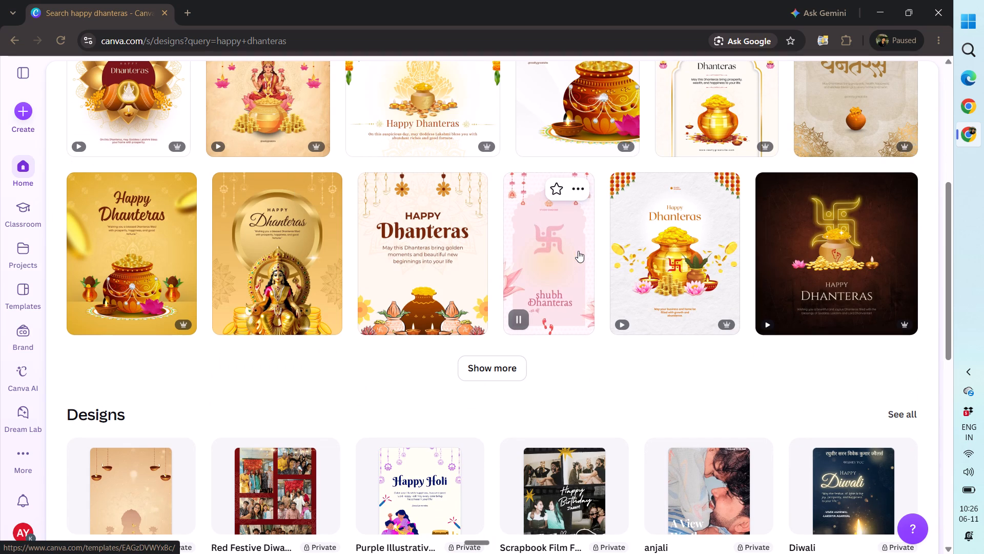
left_click(578, 251)
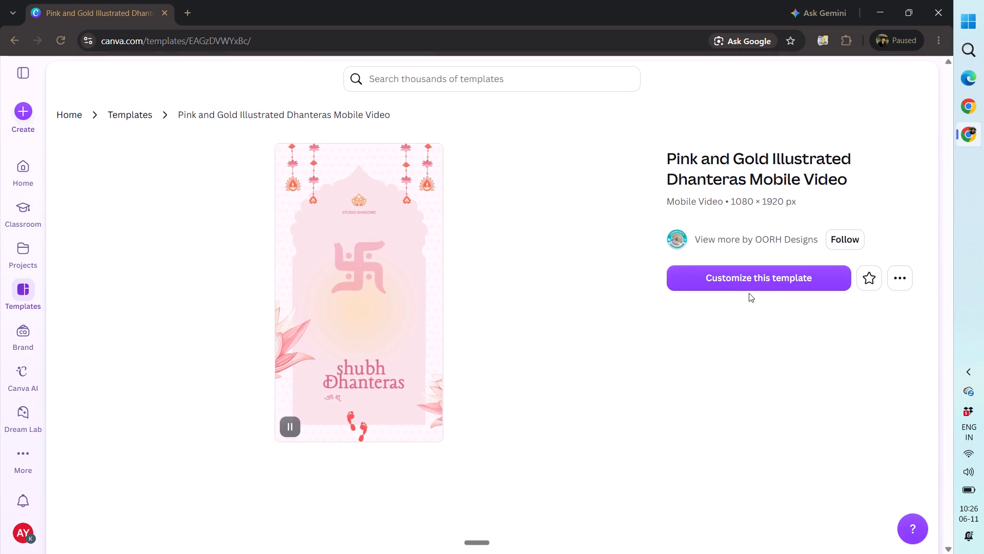
left_click(750, 281)
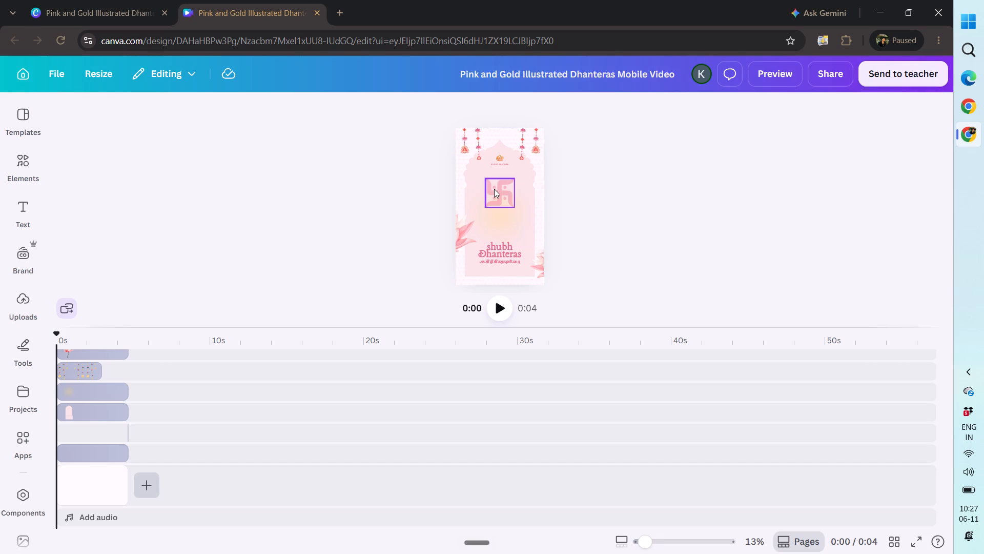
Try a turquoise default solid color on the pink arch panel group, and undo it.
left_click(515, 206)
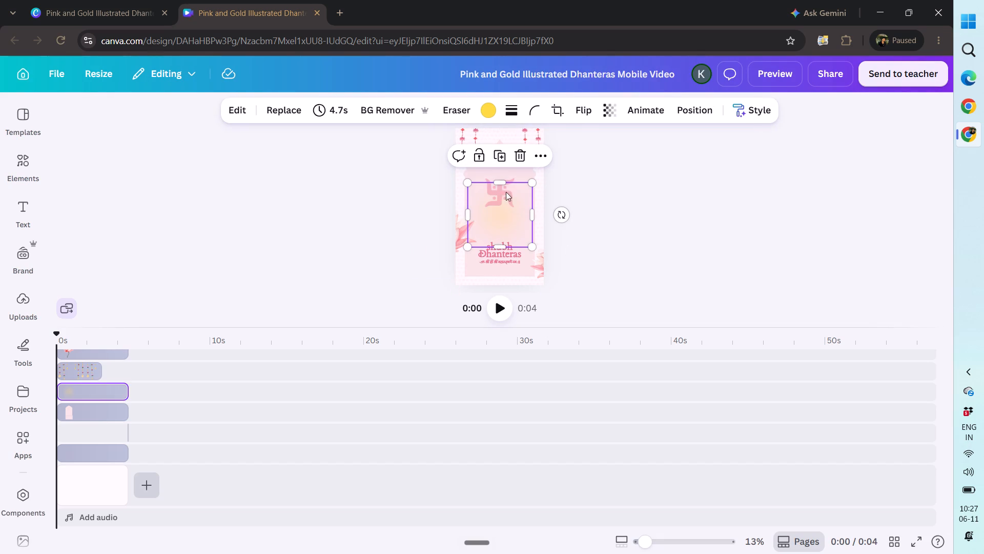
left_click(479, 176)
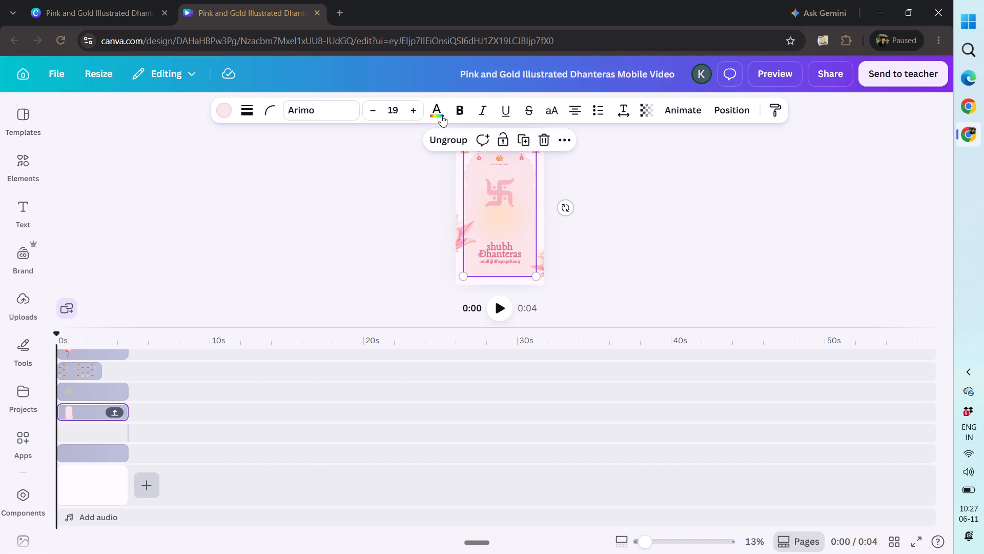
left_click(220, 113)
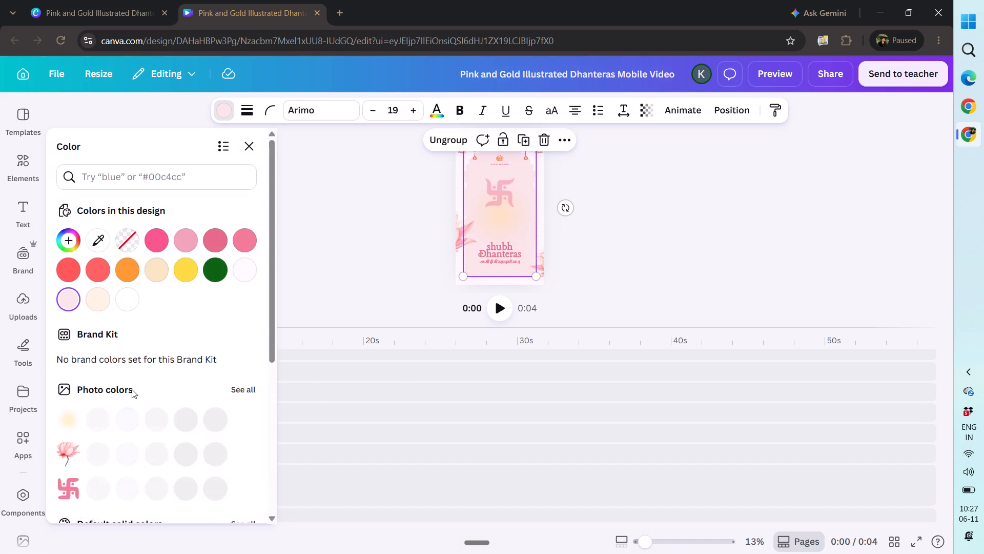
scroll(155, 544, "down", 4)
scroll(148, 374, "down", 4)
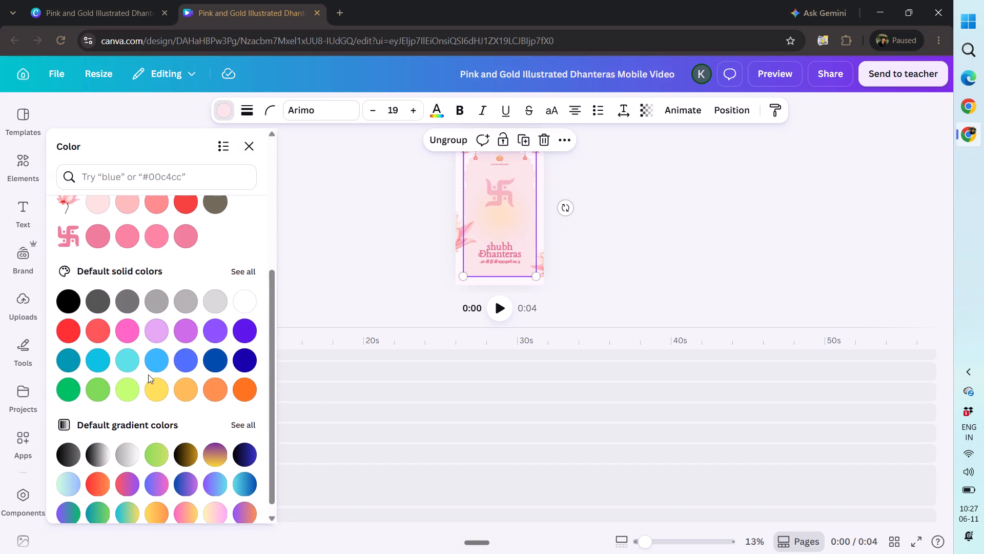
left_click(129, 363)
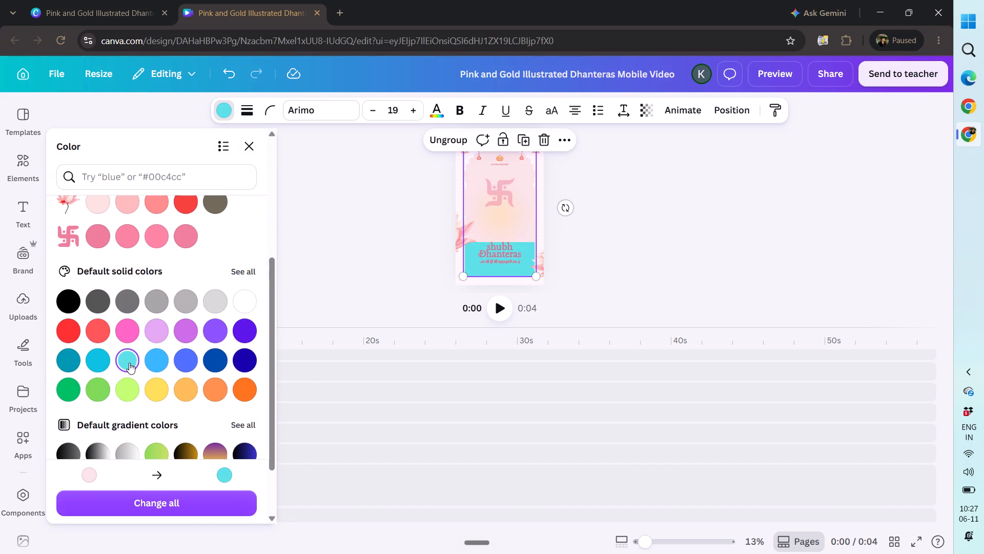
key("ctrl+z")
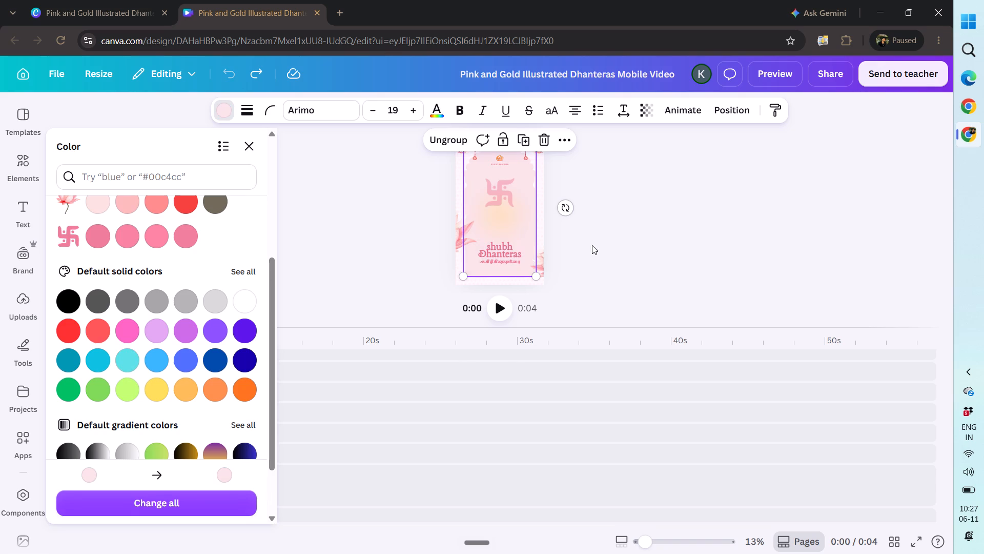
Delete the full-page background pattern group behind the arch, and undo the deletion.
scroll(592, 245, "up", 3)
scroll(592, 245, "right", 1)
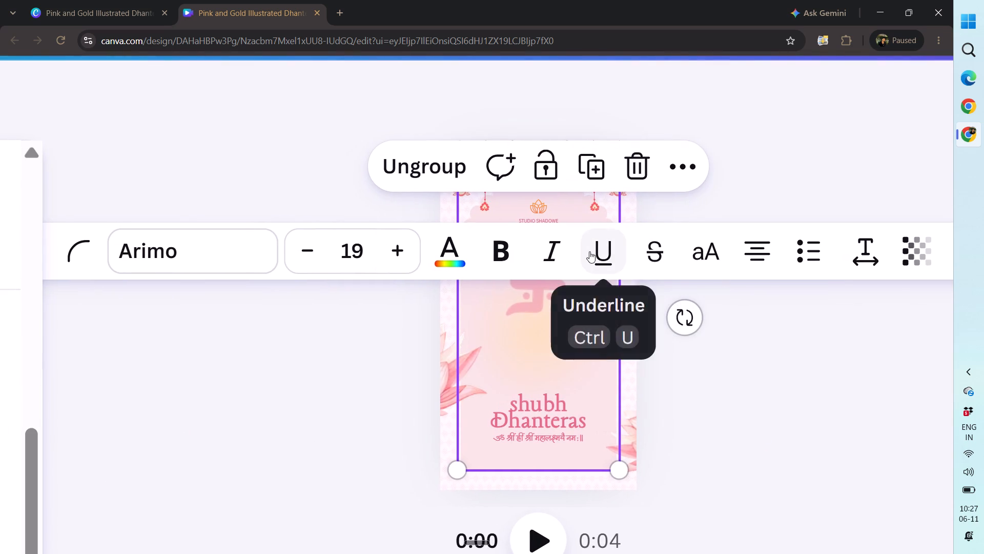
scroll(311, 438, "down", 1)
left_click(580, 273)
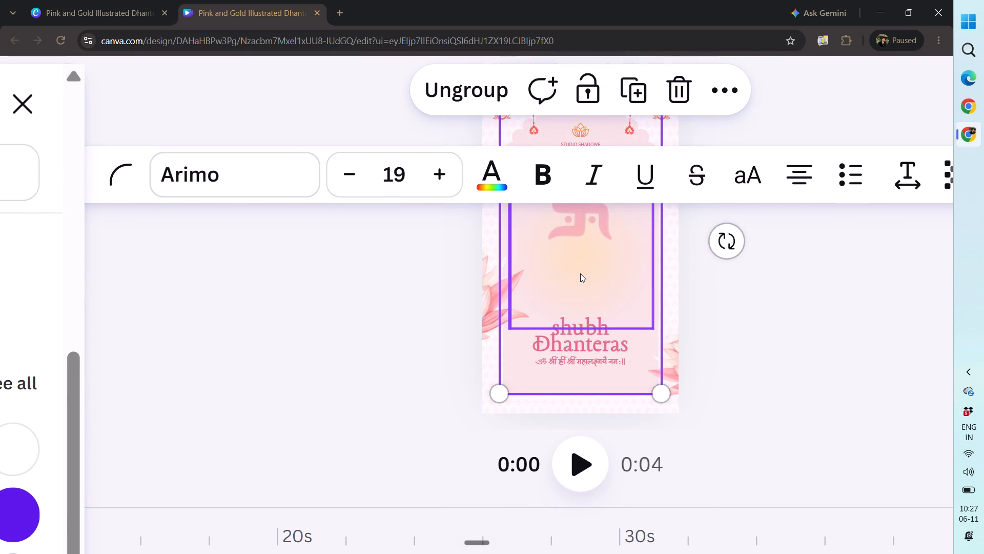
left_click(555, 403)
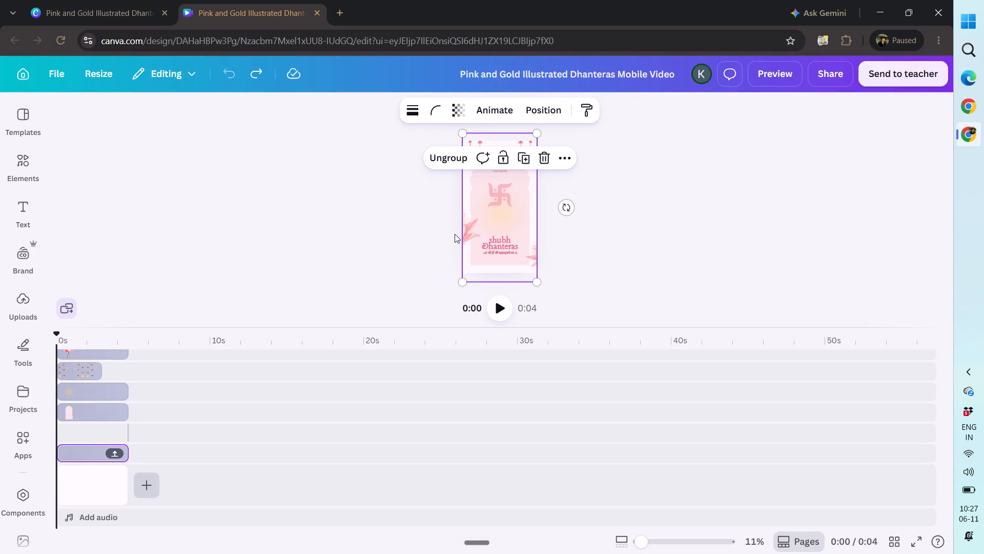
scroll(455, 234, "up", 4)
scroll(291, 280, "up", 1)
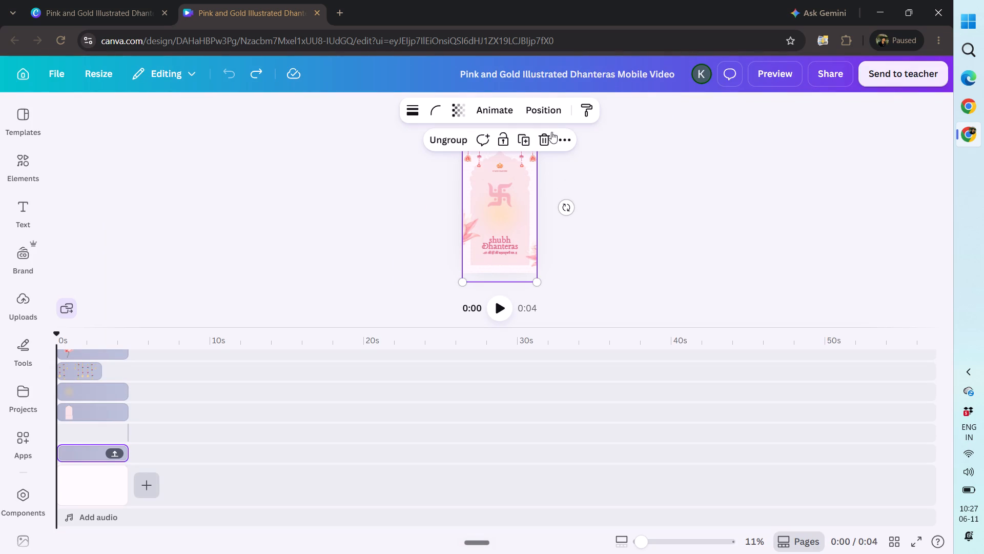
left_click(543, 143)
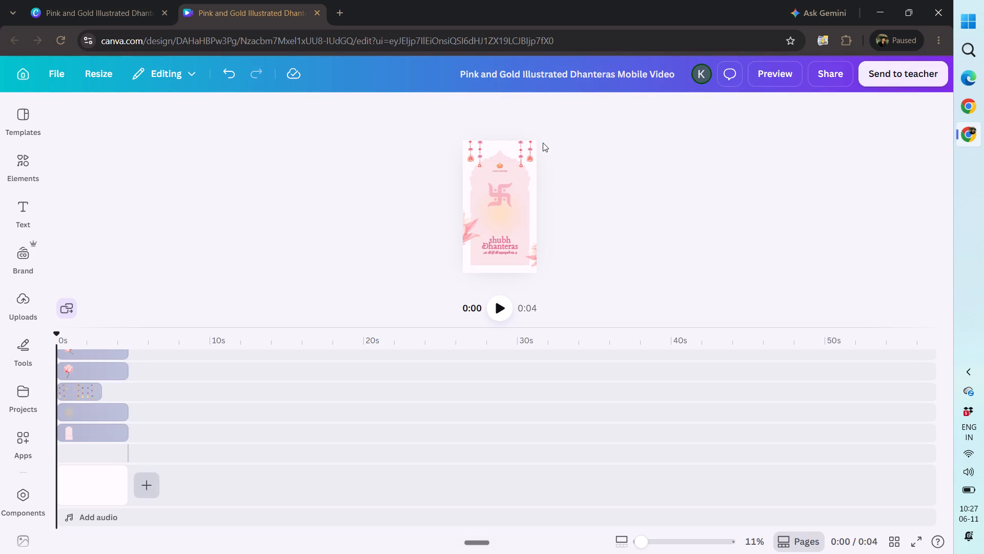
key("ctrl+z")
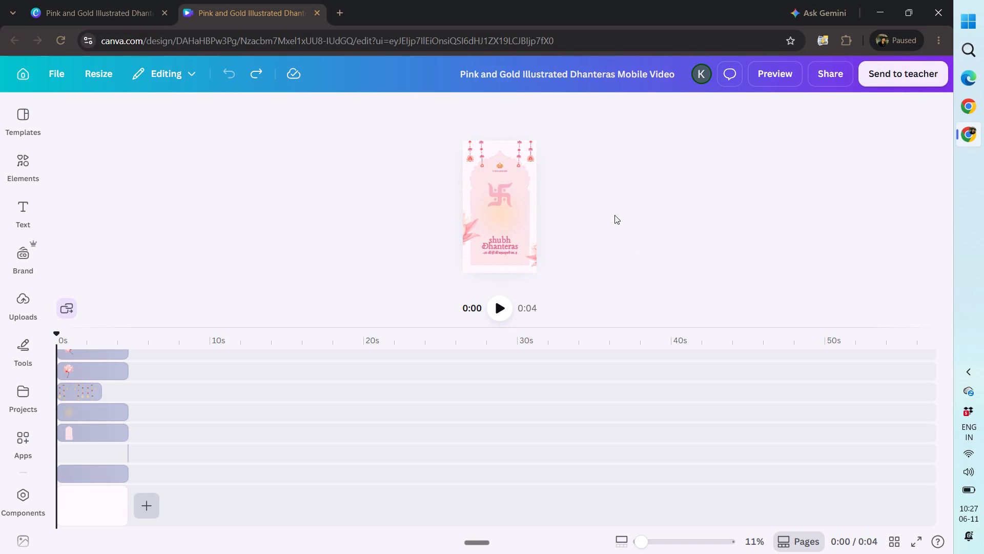
Shrink the timeline area to give the design canvas more room.
left_click(614, 215)
scroll(674, 222, "up", 1)
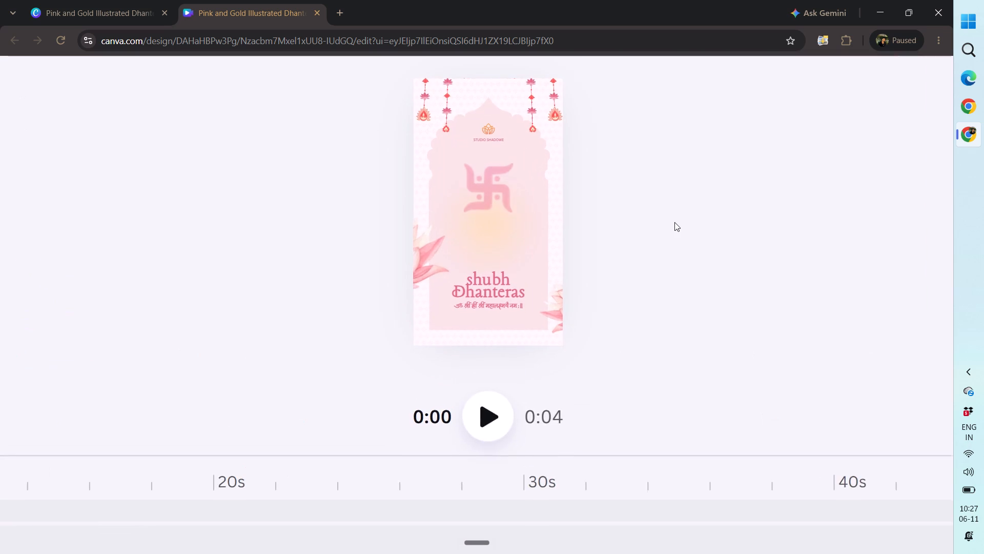
scroll(674, 222, "up", 2)
scroll(674, 222, "down", 1)
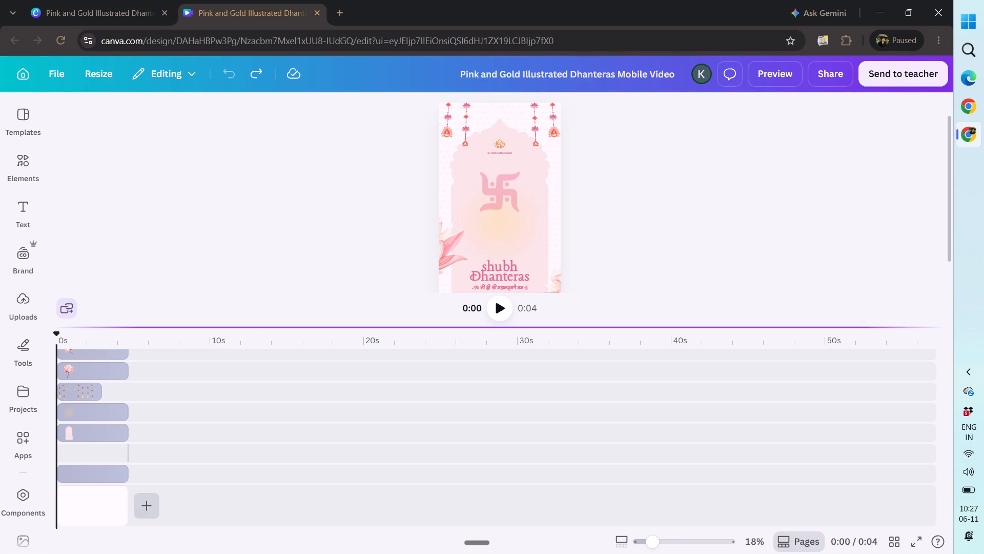
left_click_drag(254, 328, 258, 485)
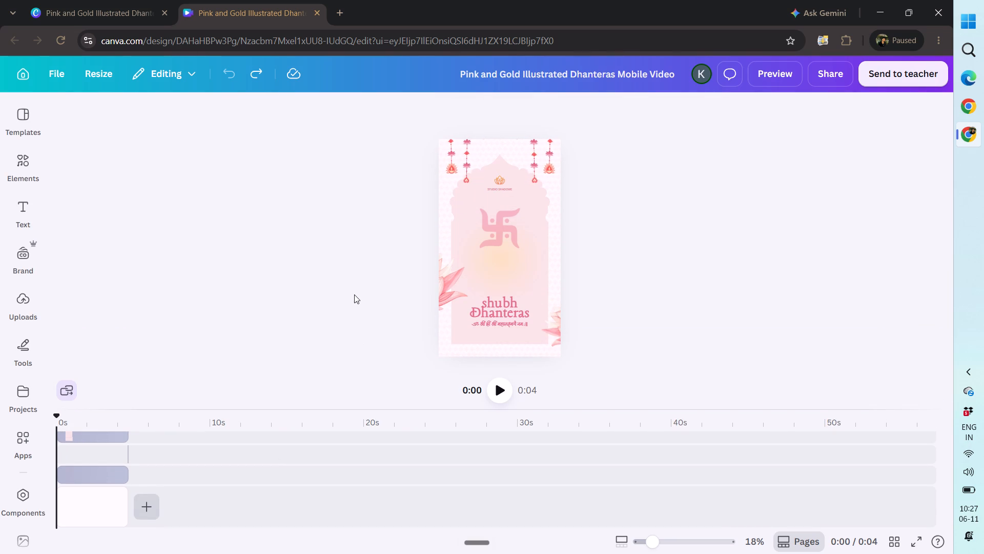
Select the upper arch shape inside the pink panel group through the layers list and open its light pink color for editing.
scroll(354, 294, "up", 1)
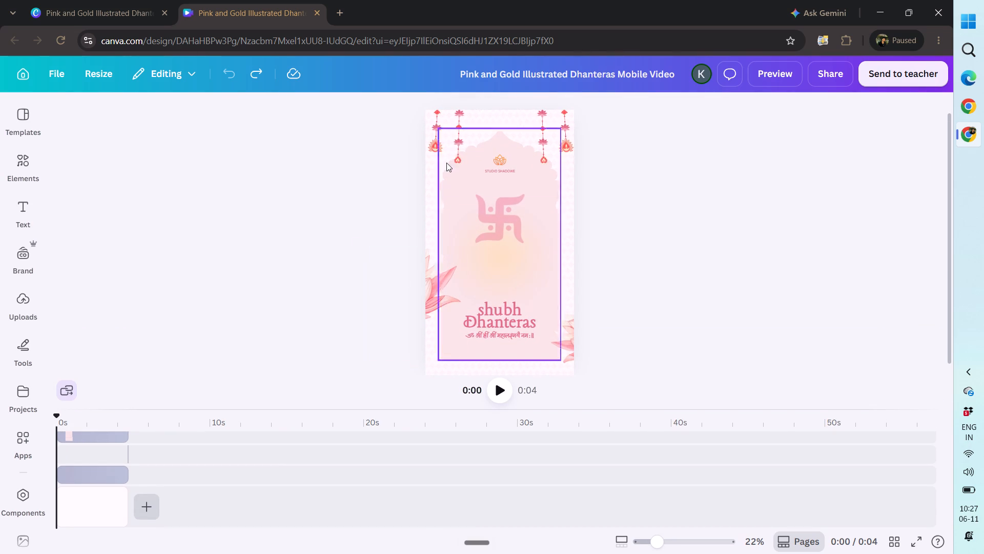
left_click(448, 193)
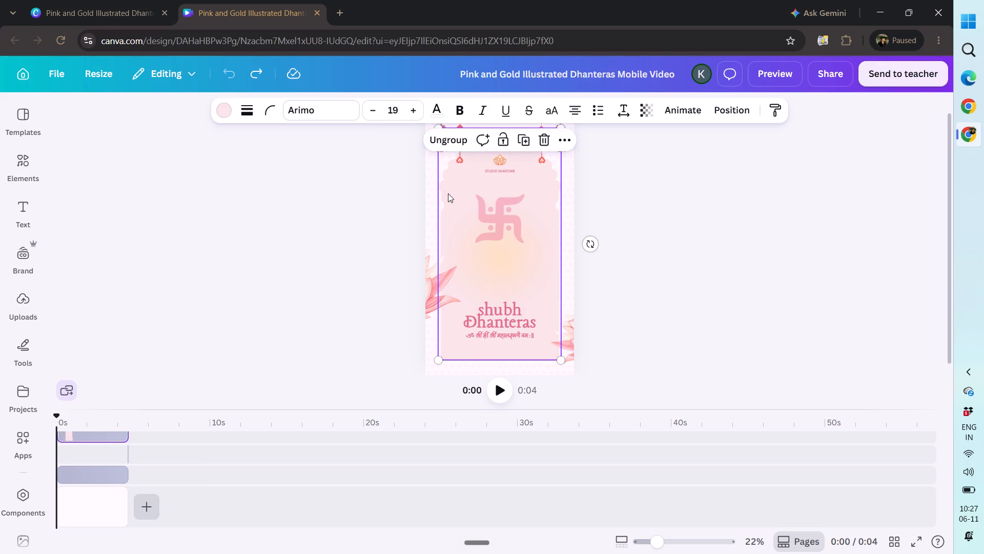
left_click(748, 103)
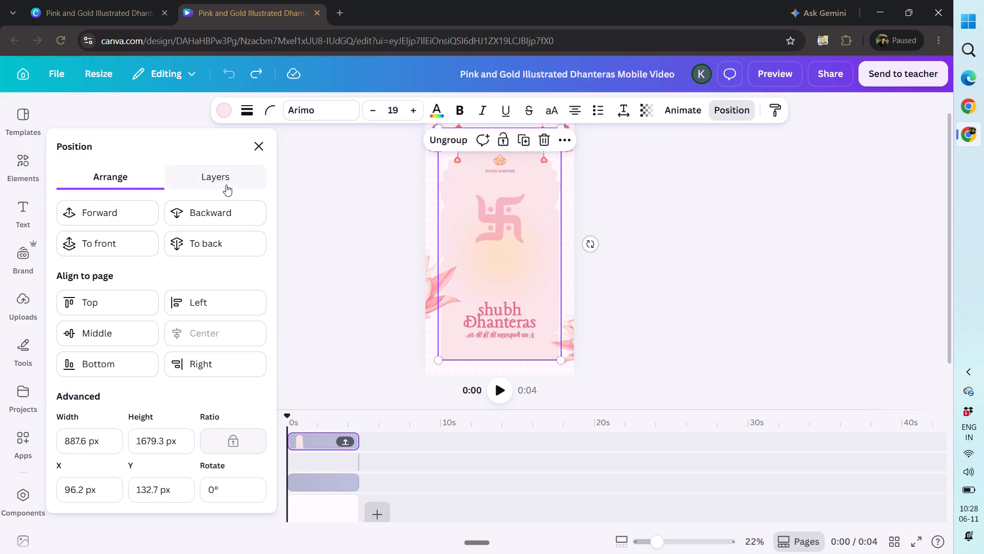
left_click(226, 185)
scroll(76, 432, "down", 2)
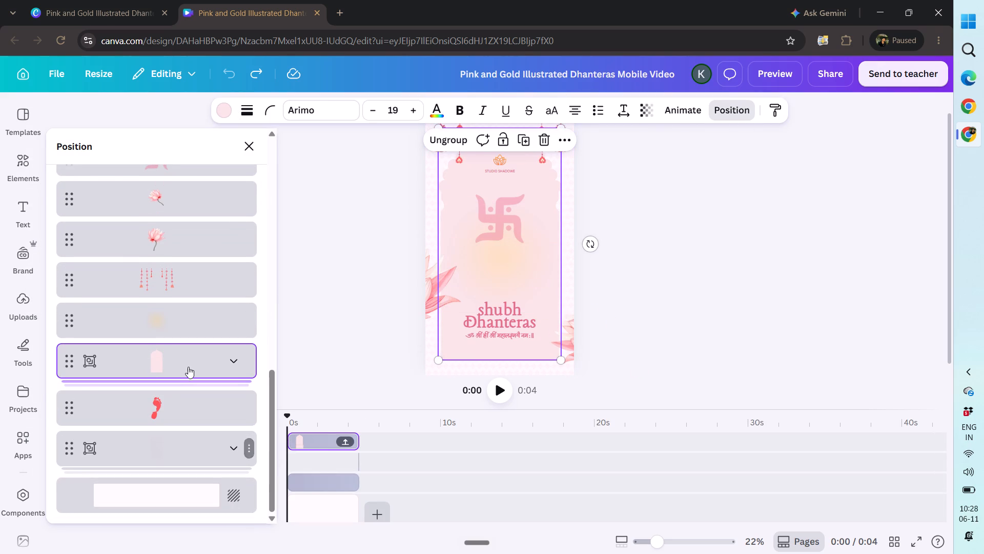
left_click(237, 366)
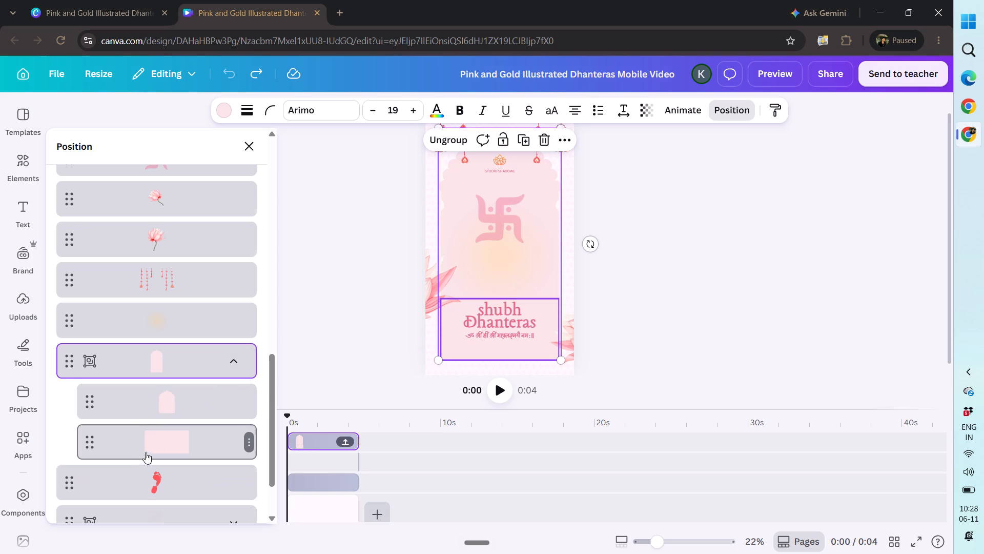
left_click(155, 401)
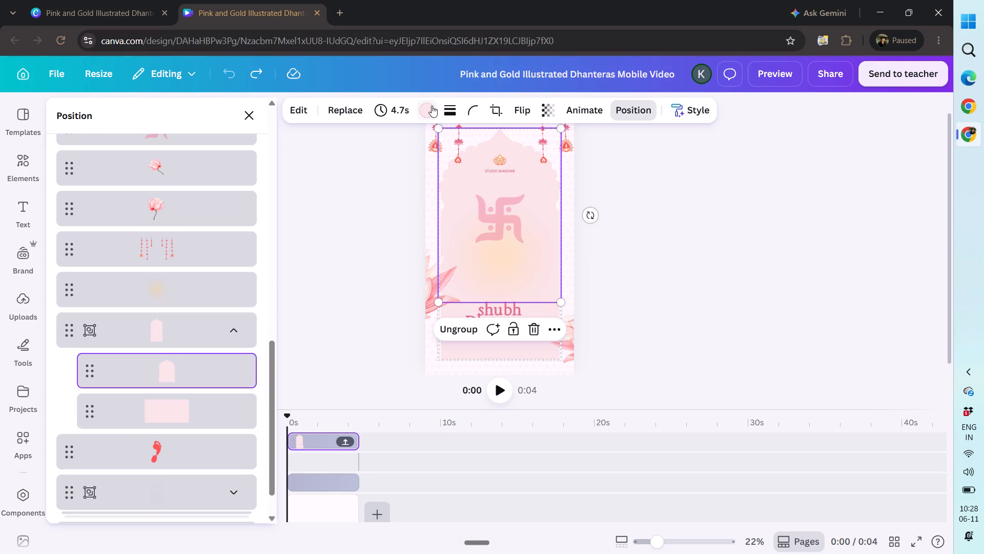
left_click(432, 106)
scroll(87, 362, "down", 4)
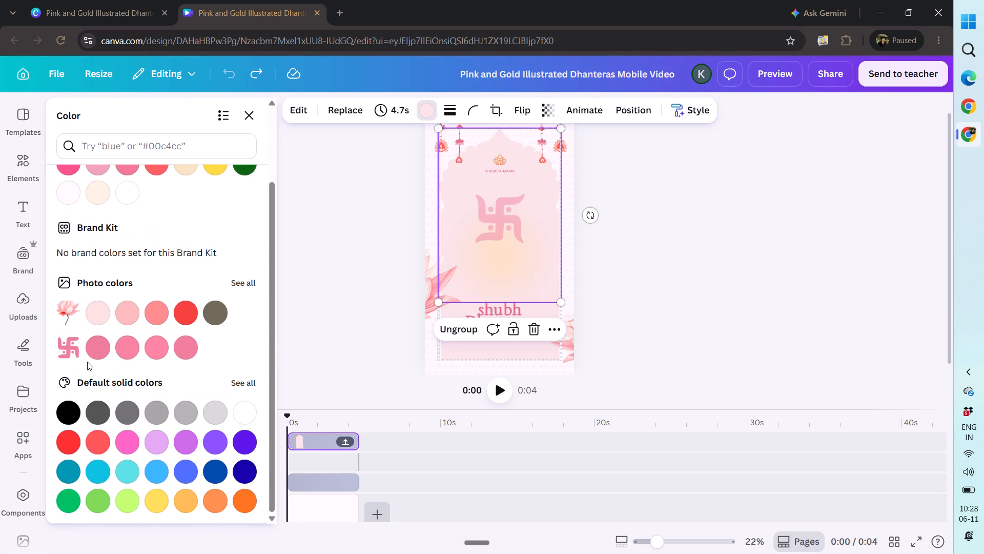
scroll(137, 222, "up", 3)
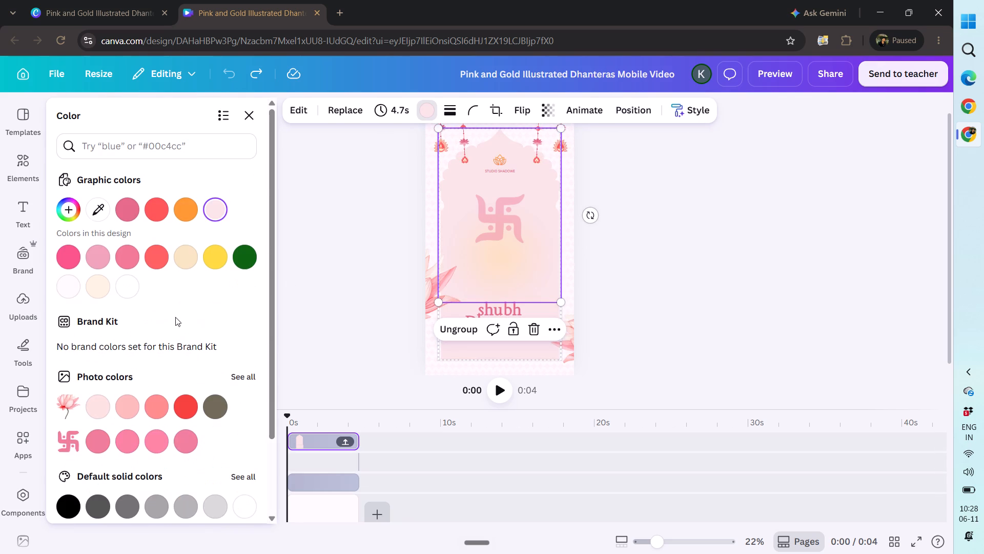
Search Google in a new browser tab for "baby blue hex code".
left_click(343, 14)
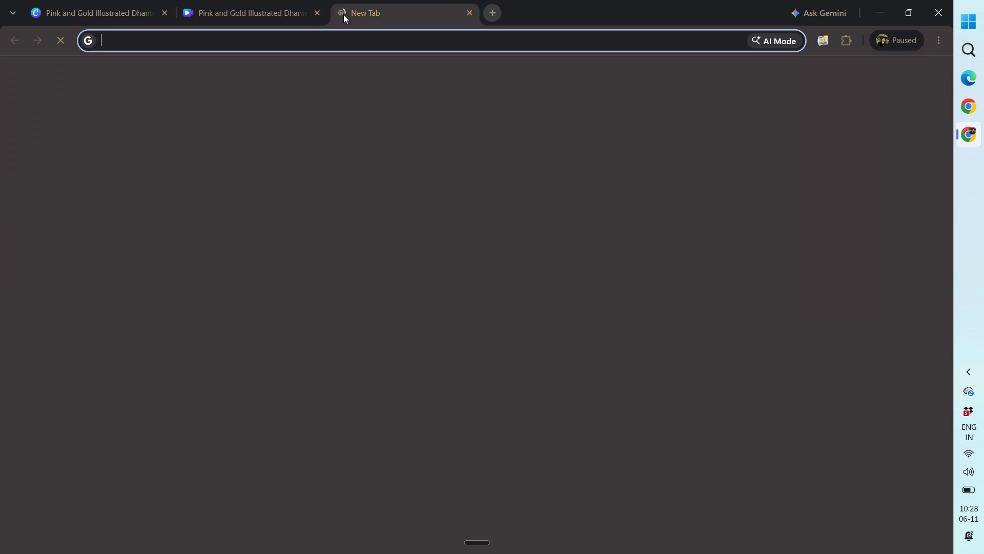
key("s")
key("BackSpace")
key("BackSpace")
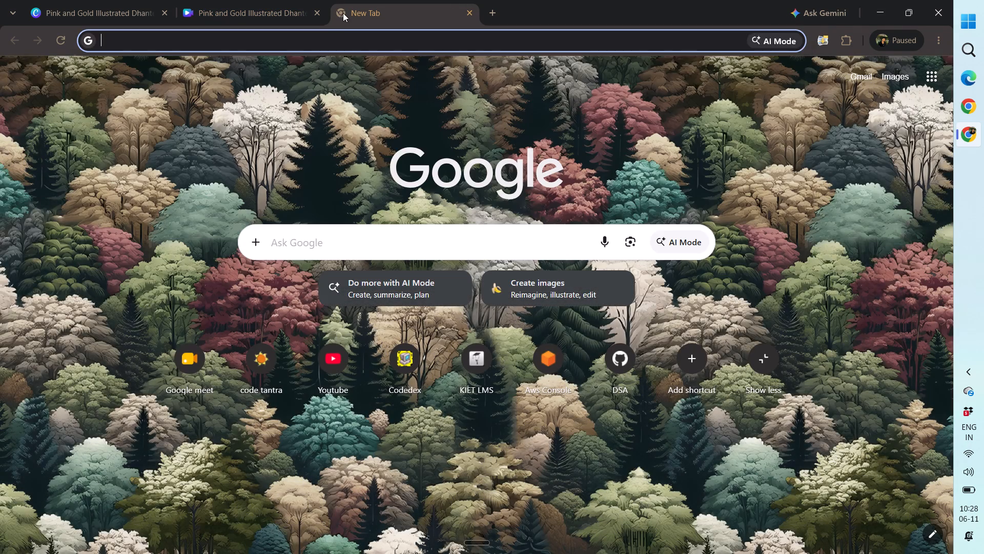
type("baby bly")
key("BackSpace")
type("ue hex code")
key("Return")
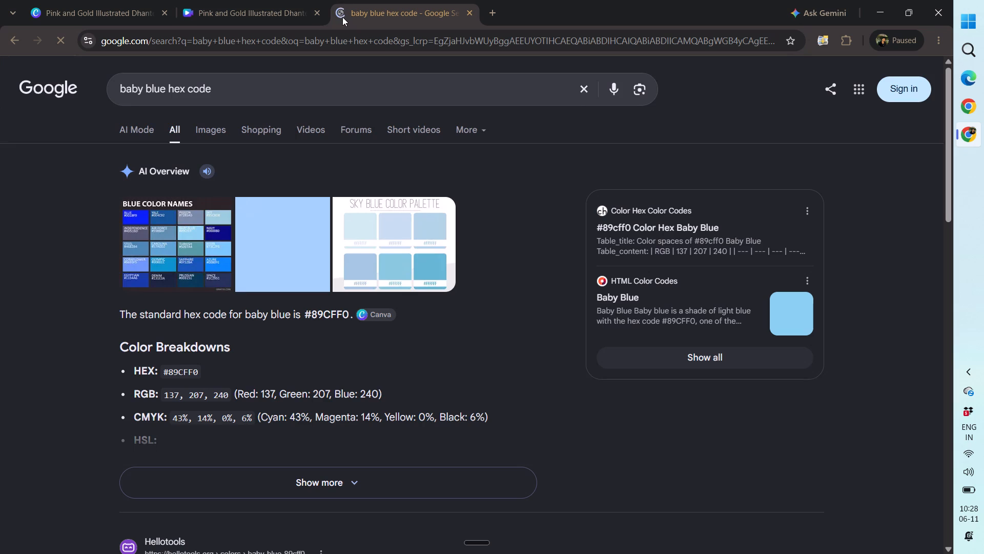
Open the blue color names chart image from the Google results to examine its baby blue code.
left_click(192, 252)
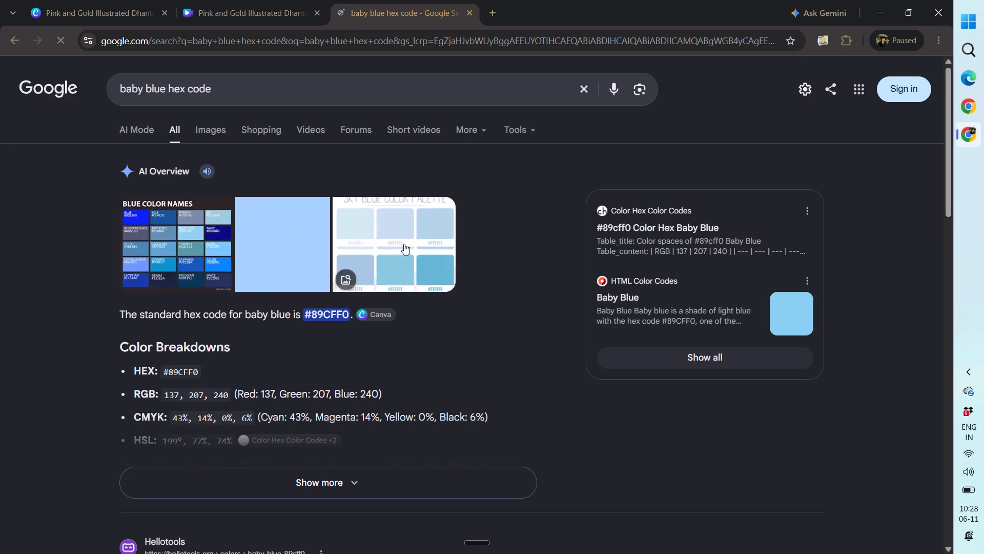
left_click(186, 248)
double_click(186, 248)
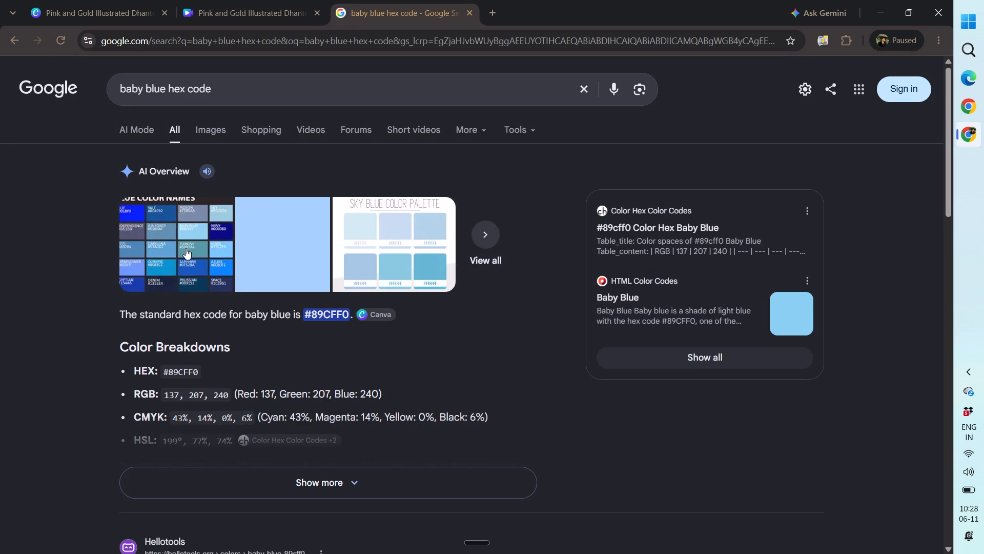
left_click(188, 247)
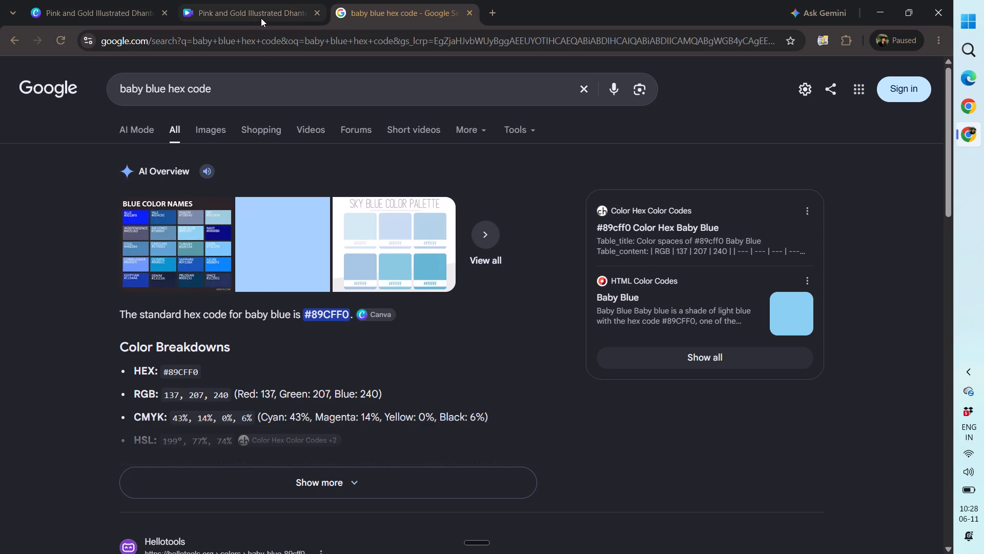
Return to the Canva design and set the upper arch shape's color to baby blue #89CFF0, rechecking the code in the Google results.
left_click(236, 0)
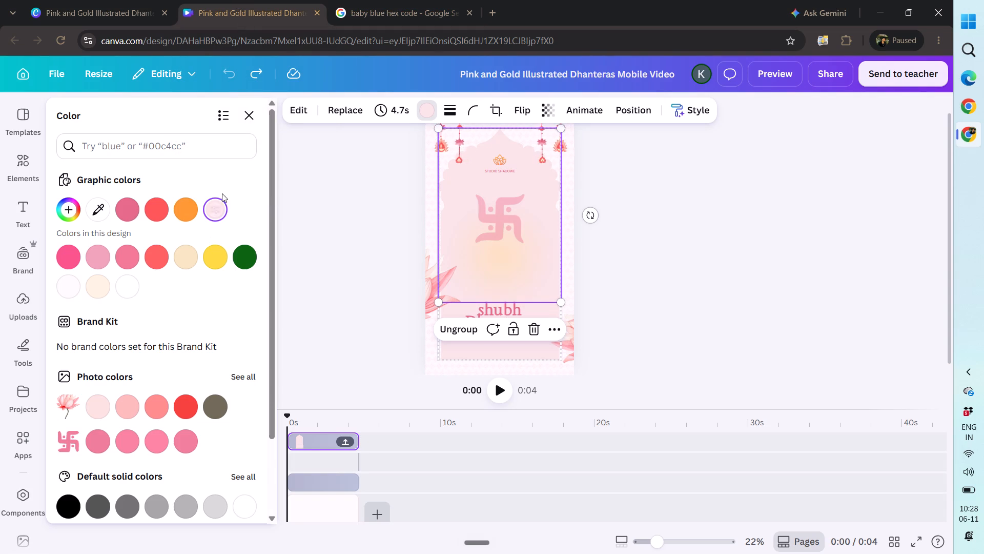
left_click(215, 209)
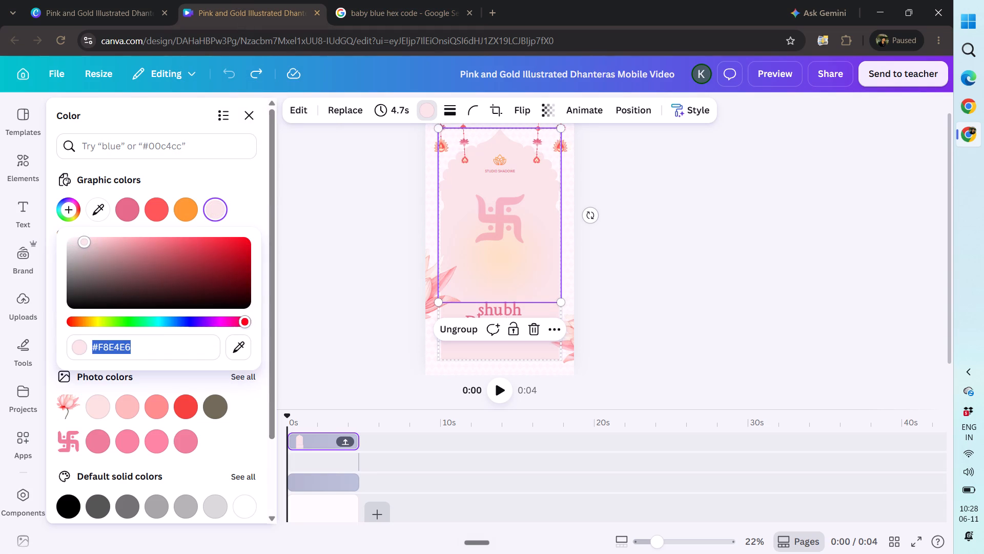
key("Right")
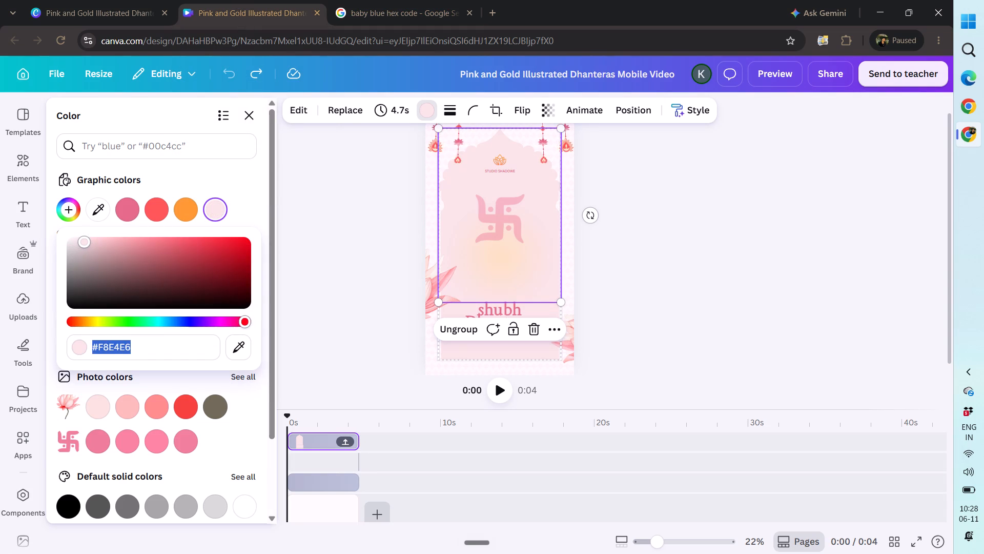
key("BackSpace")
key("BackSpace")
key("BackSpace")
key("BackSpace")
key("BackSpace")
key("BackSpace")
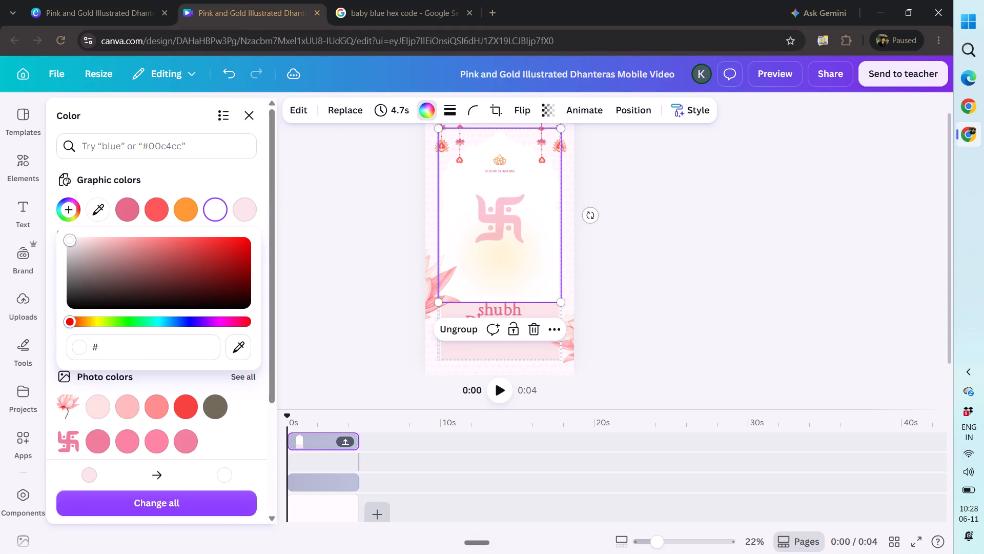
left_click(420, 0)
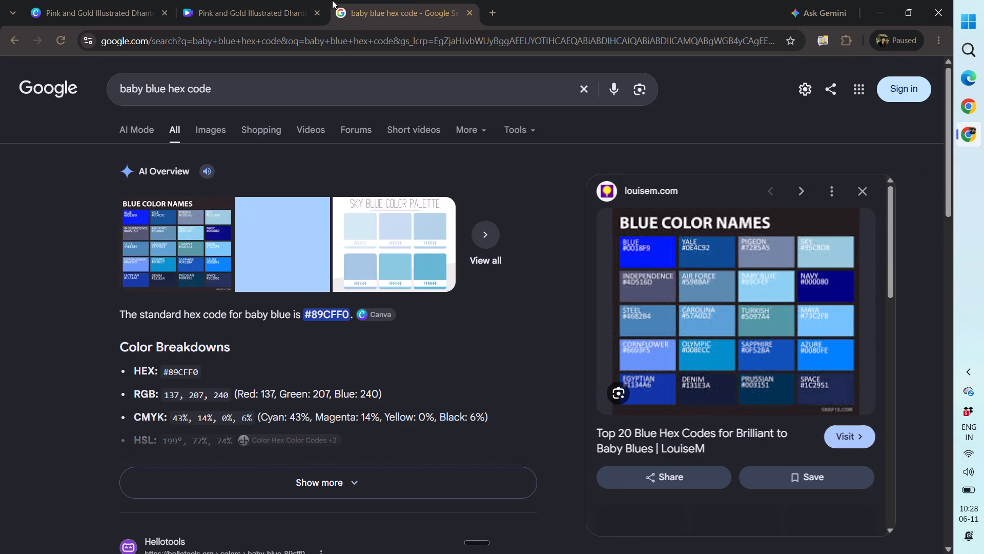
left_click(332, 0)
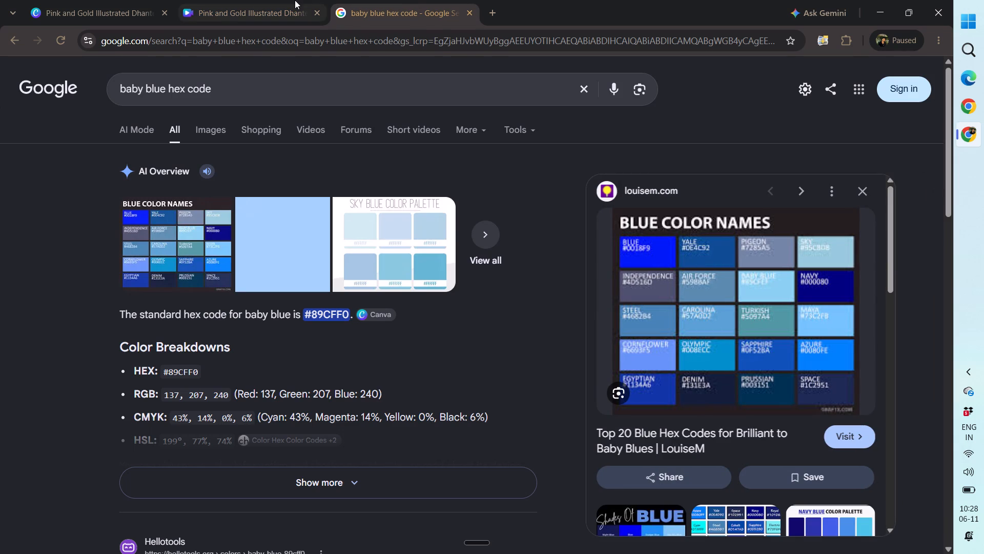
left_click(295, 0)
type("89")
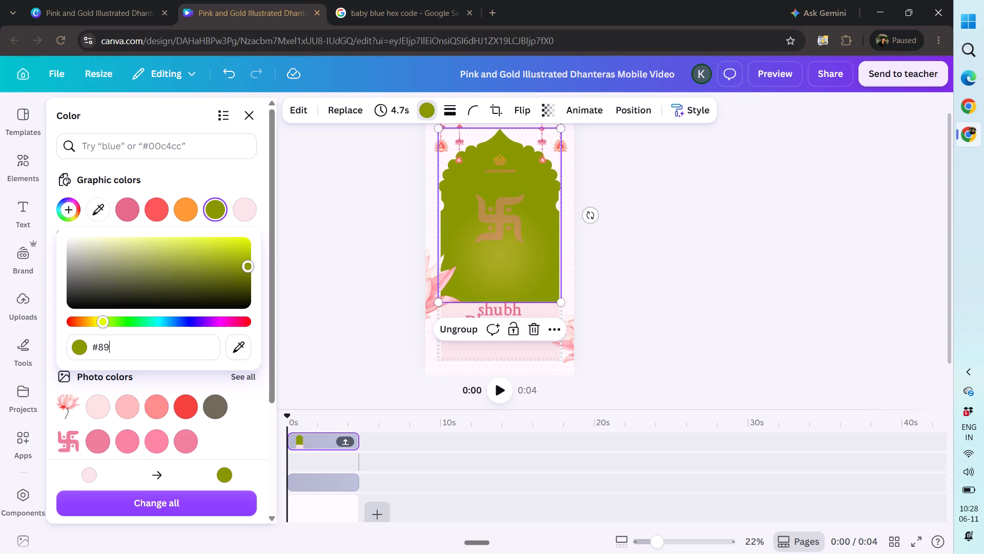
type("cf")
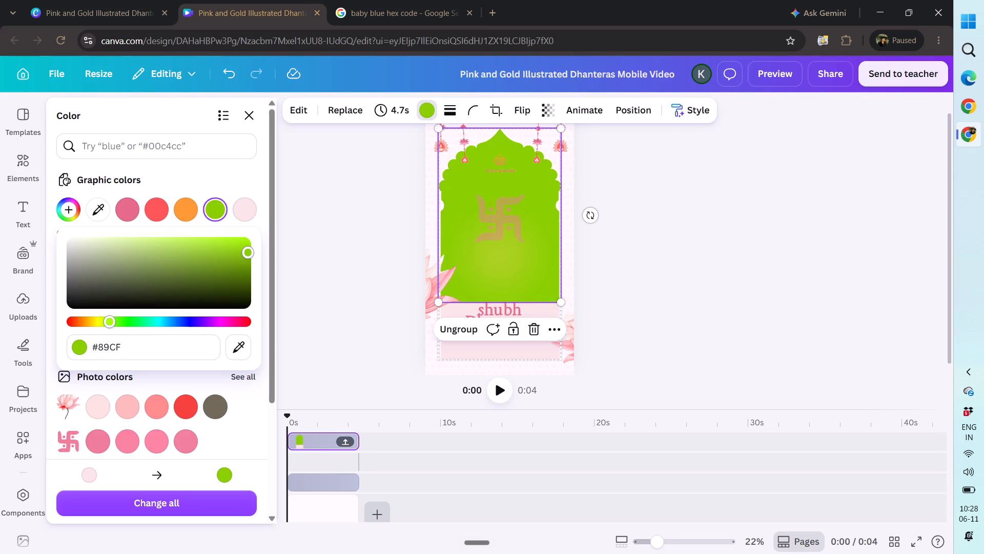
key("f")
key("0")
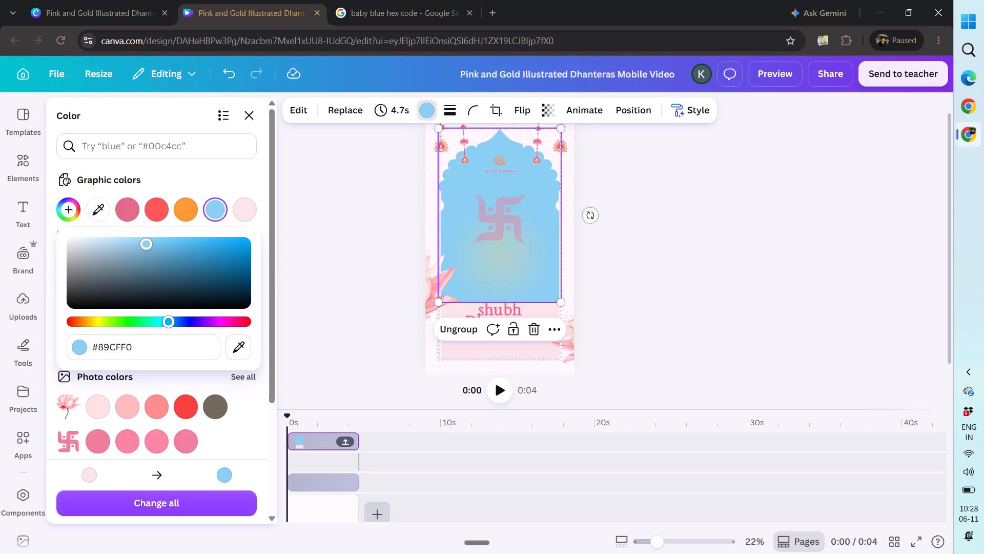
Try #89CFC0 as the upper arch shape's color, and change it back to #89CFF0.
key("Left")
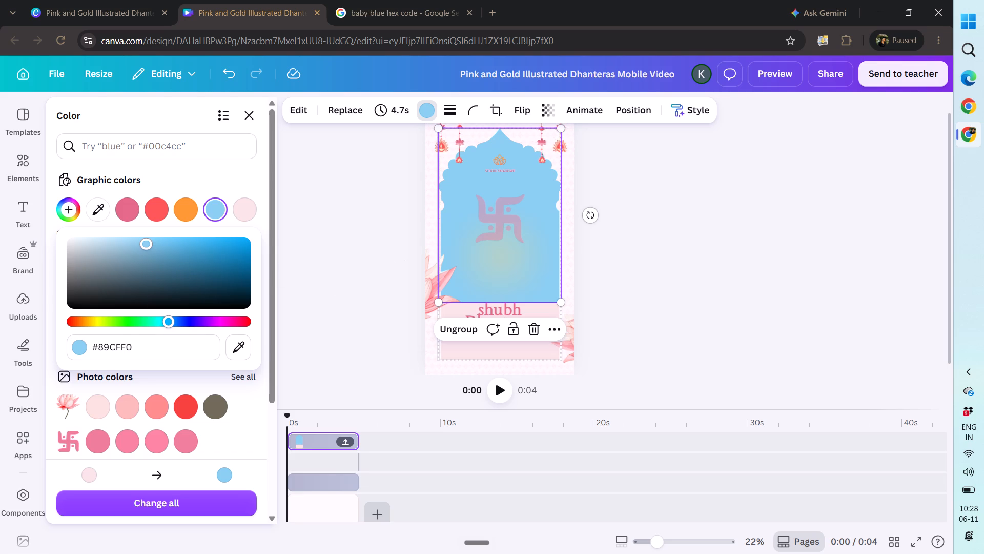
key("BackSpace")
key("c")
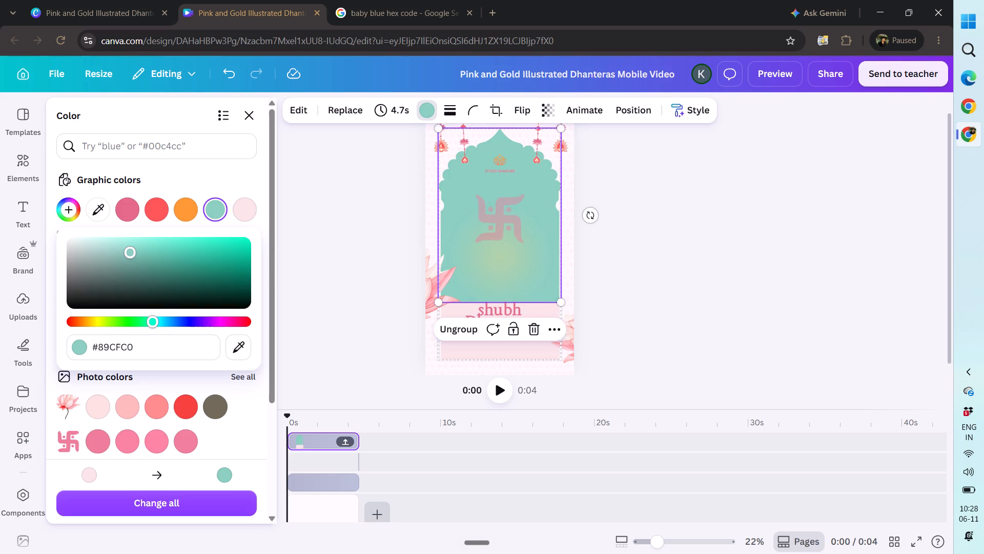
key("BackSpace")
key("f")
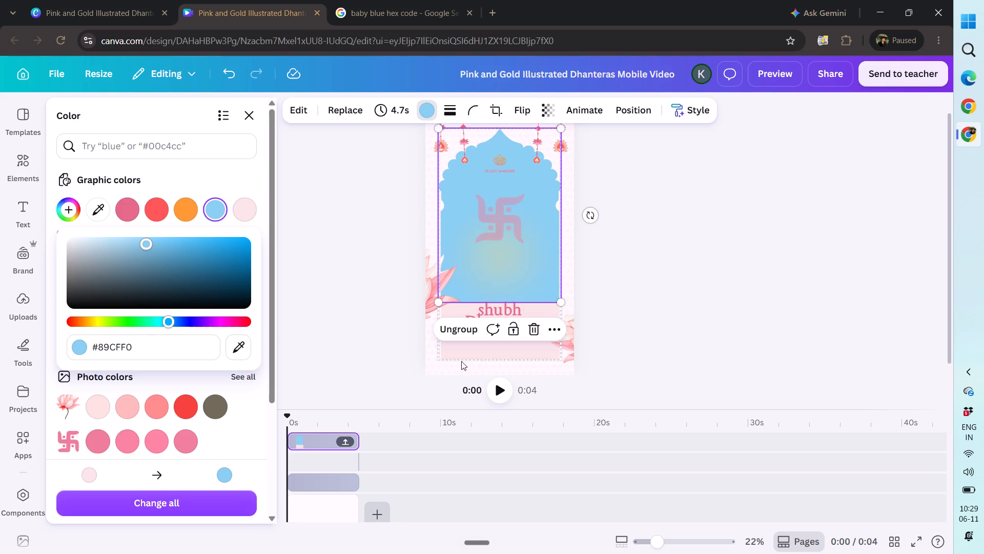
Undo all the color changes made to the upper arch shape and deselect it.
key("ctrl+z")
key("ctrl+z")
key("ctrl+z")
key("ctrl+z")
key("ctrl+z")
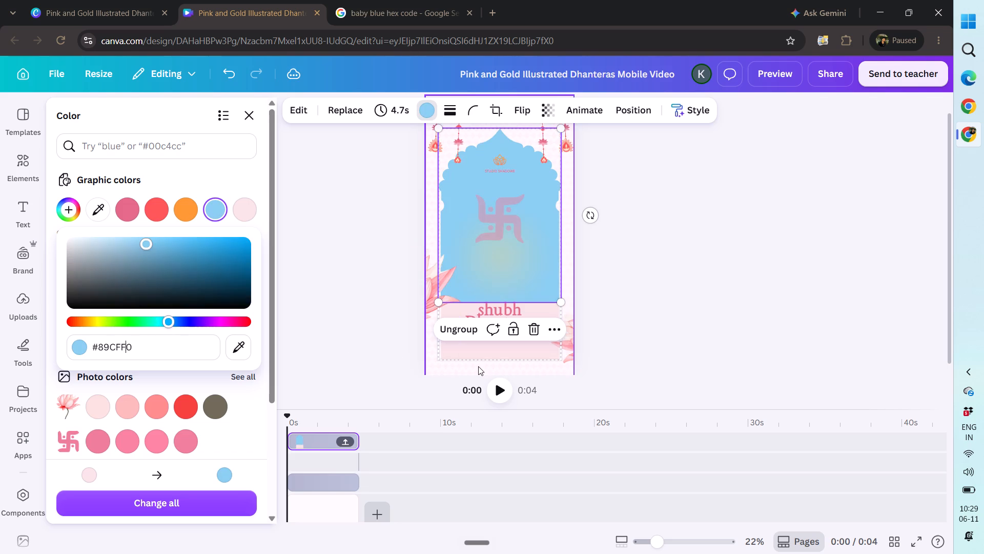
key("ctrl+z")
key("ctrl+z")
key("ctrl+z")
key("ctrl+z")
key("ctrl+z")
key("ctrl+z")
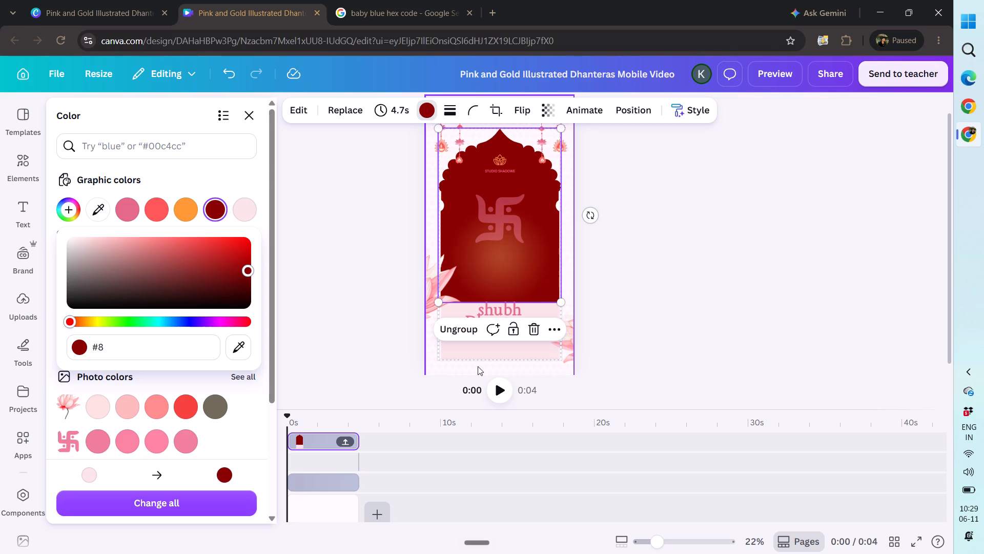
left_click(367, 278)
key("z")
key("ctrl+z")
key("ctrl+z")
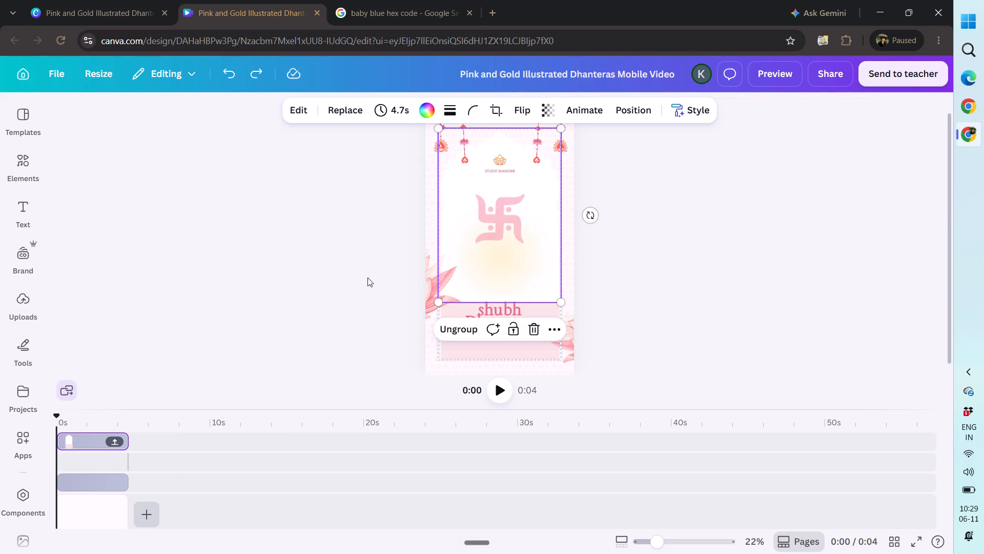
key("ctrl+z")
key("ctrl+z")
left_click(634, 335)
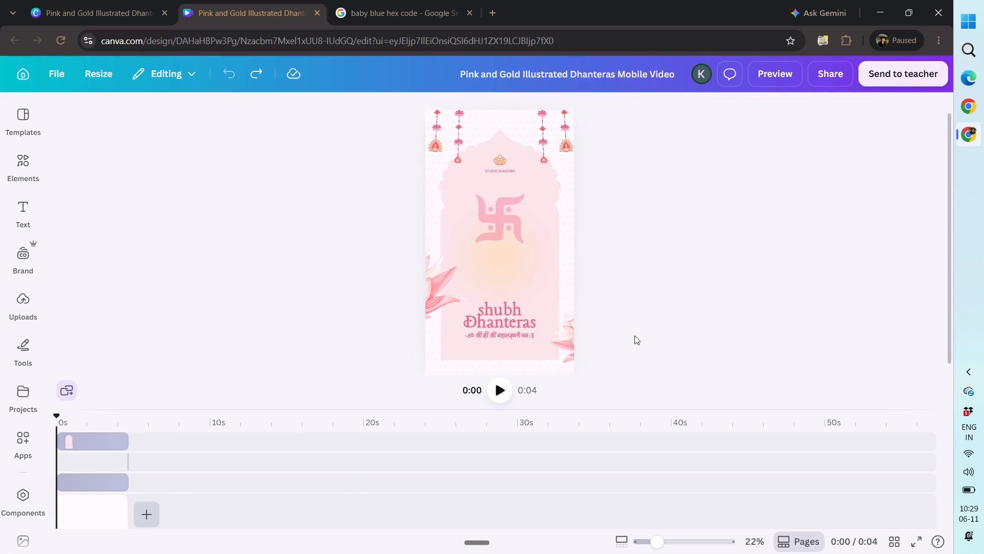
Play the video design in full screen to review its animation, and return to the editor.
scroll(634, 335, "down", 2)
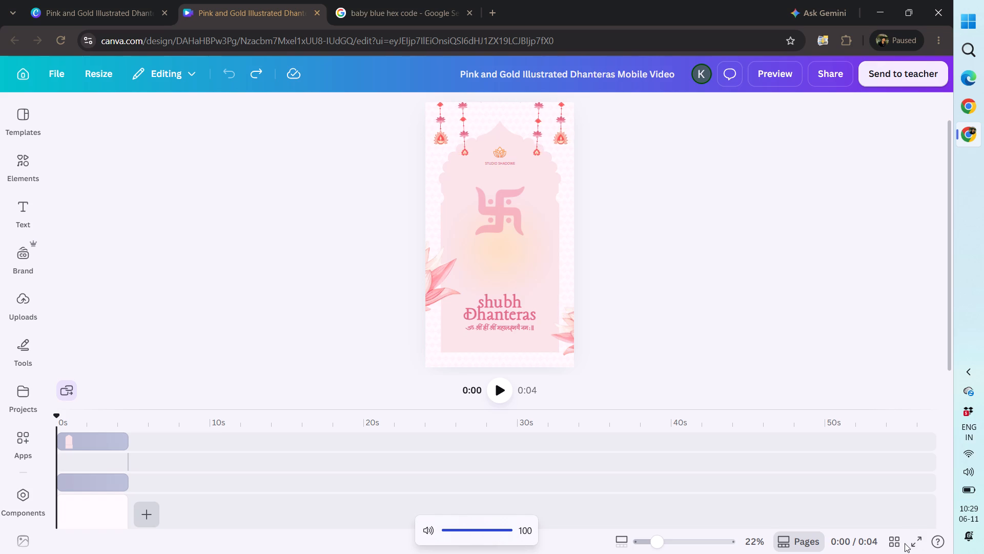
left_click(917, 543)
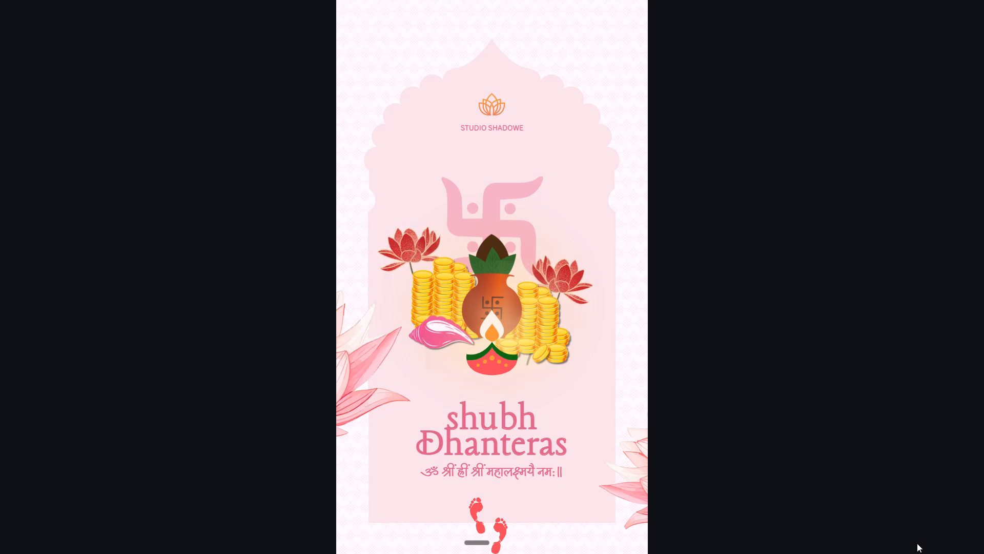
key("Escape")
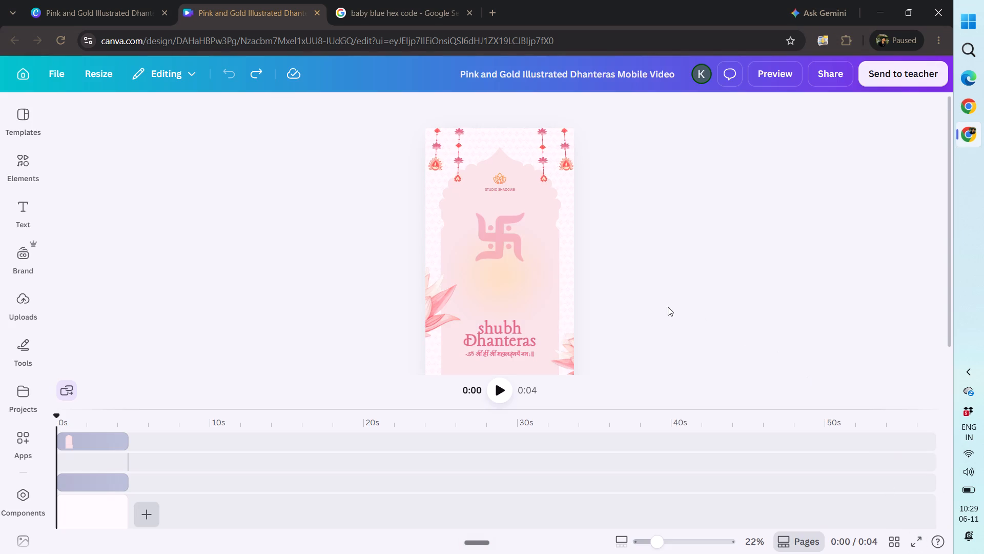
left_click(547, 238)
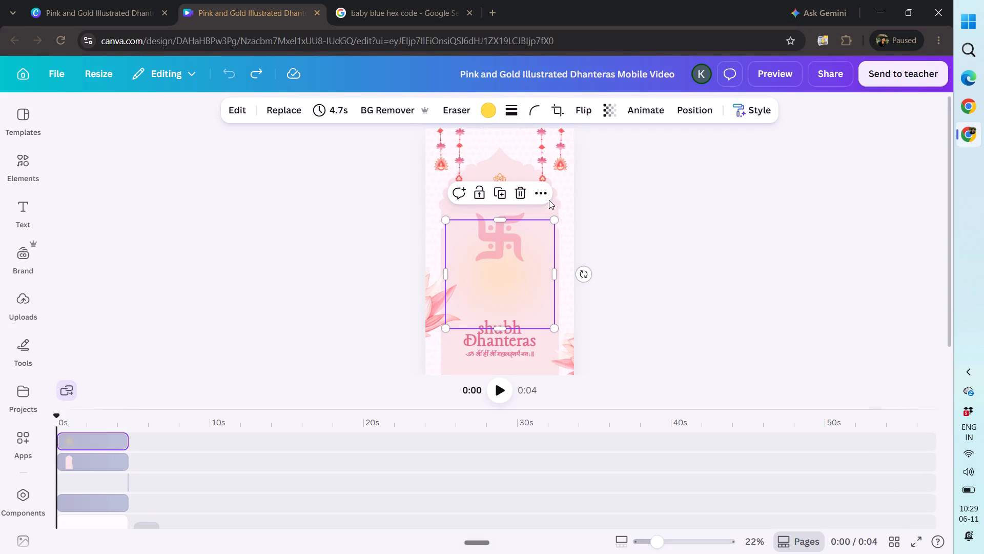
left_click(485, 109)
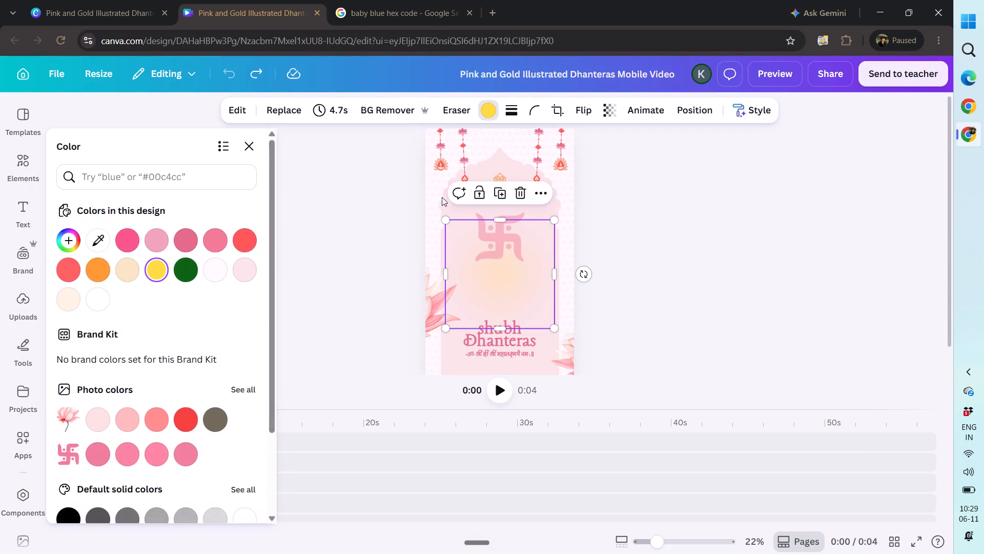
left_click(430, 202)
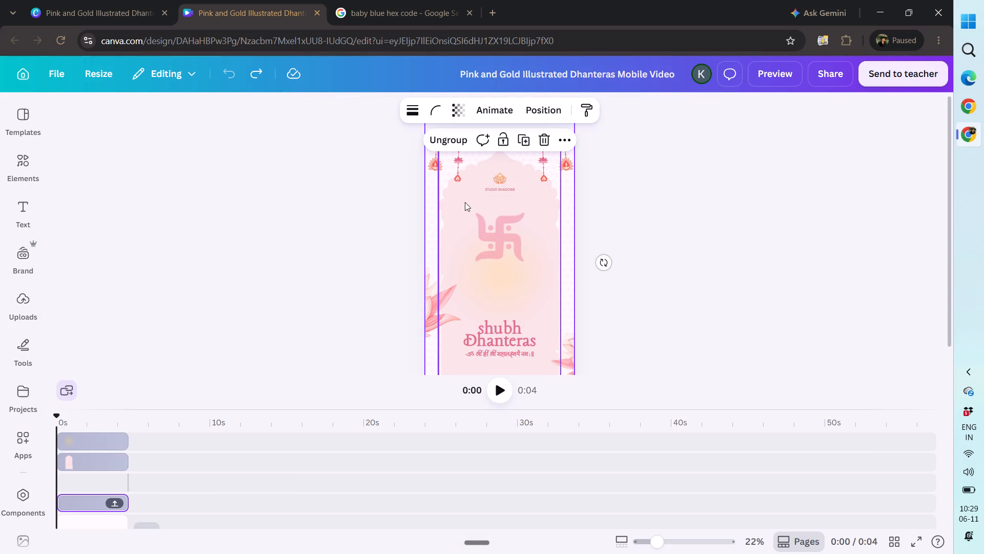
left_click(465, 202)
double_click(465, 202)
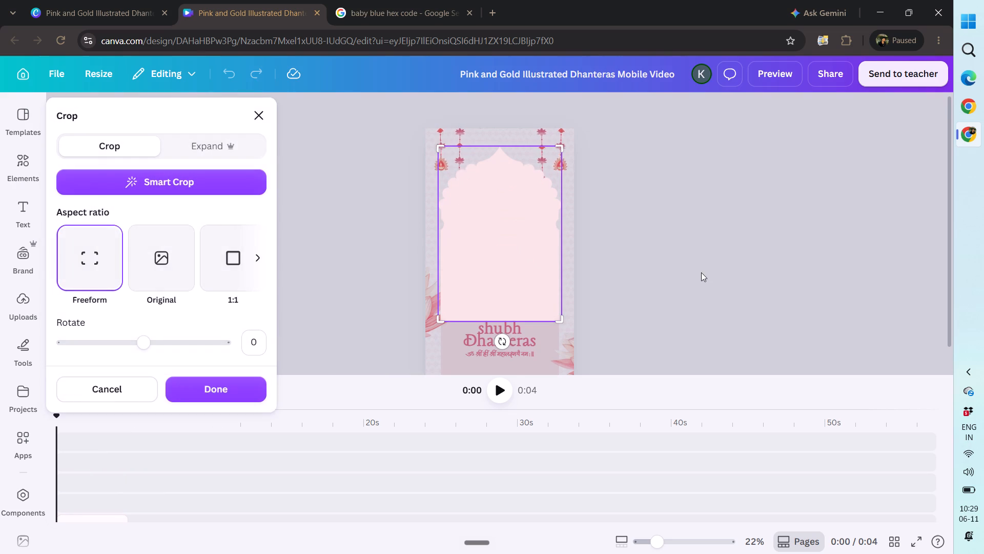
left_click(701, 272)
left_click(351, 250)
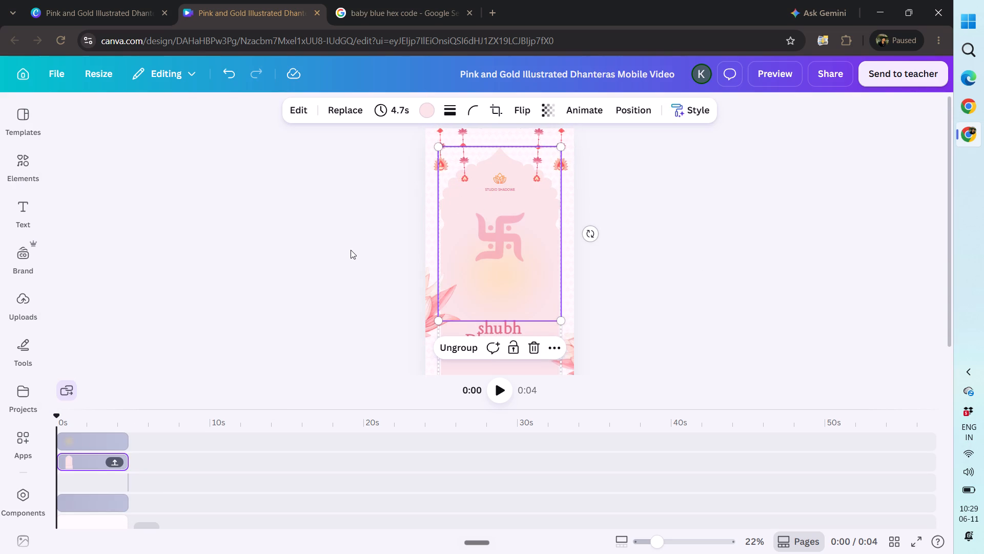
Ungroup the pink arch panel so its upper arch and lower rectangle are separate elements.
left_click(448, 204)
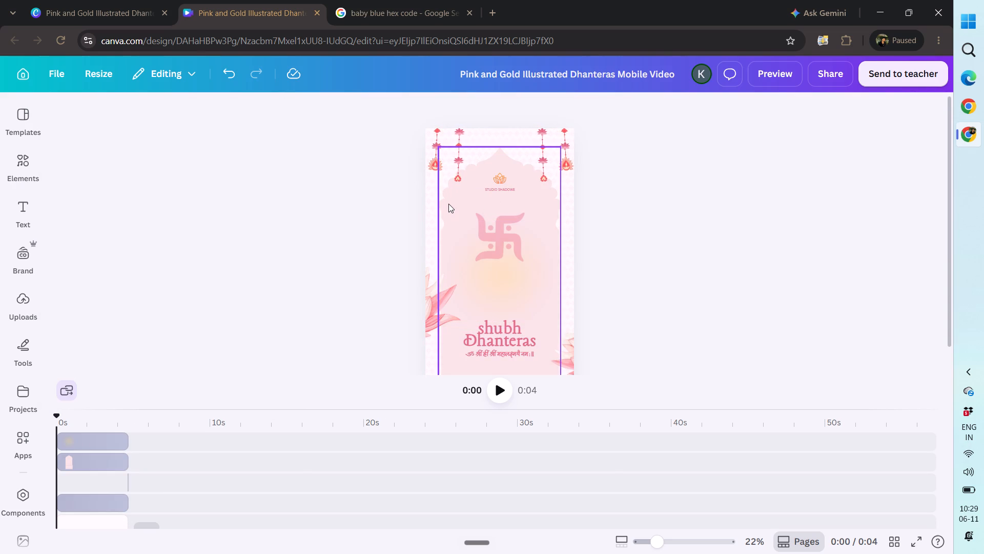
left_click(449, 137)
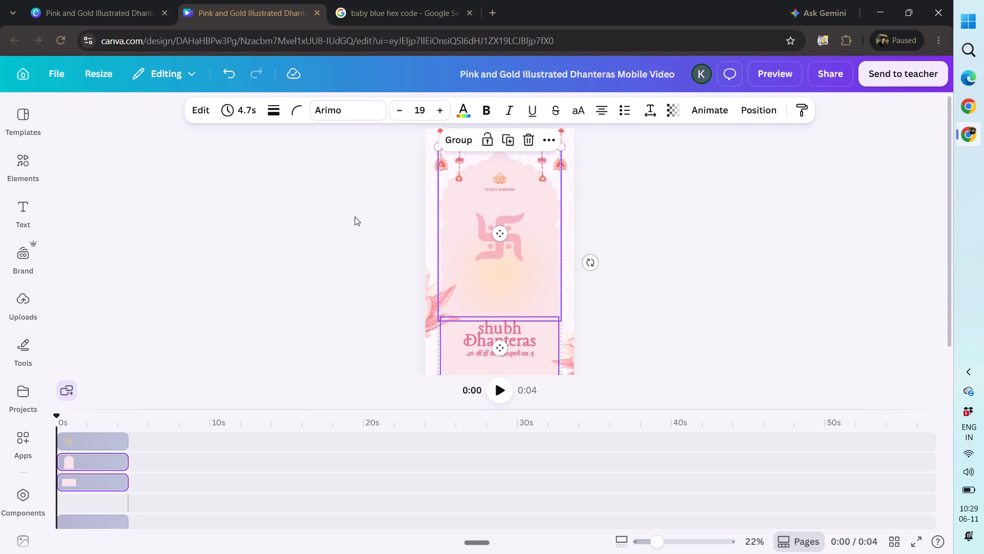
left_click(355, 216)
Recolor the upper arch shape with the light blue #38B6FF from the default solid colors.
left_click(451, 202)
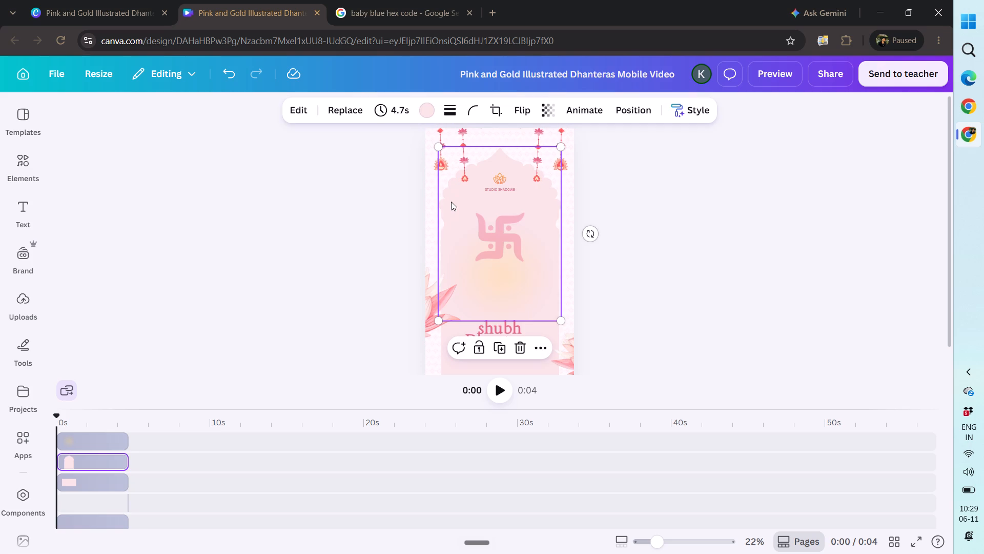
left_click(424, 111)
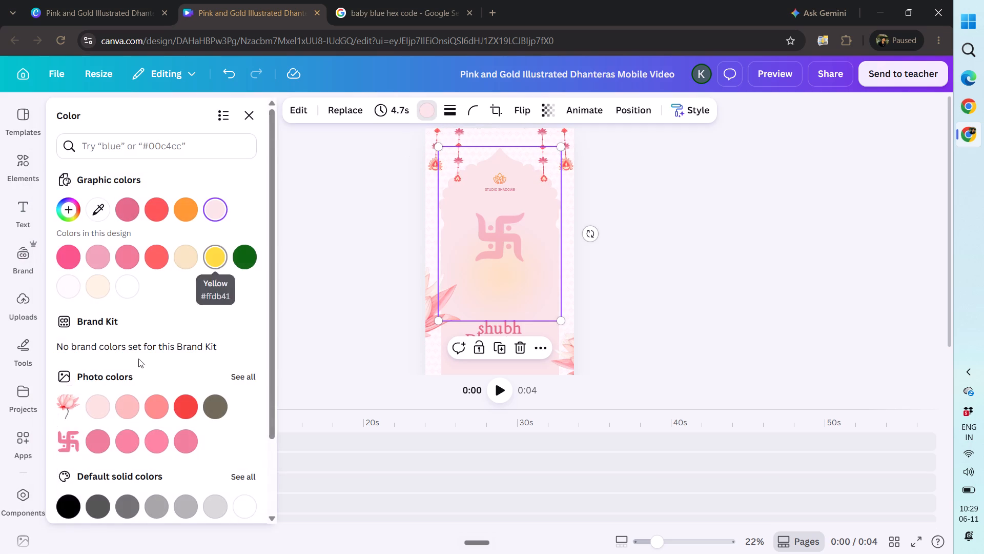
scroll(112, 387, "down", 6)
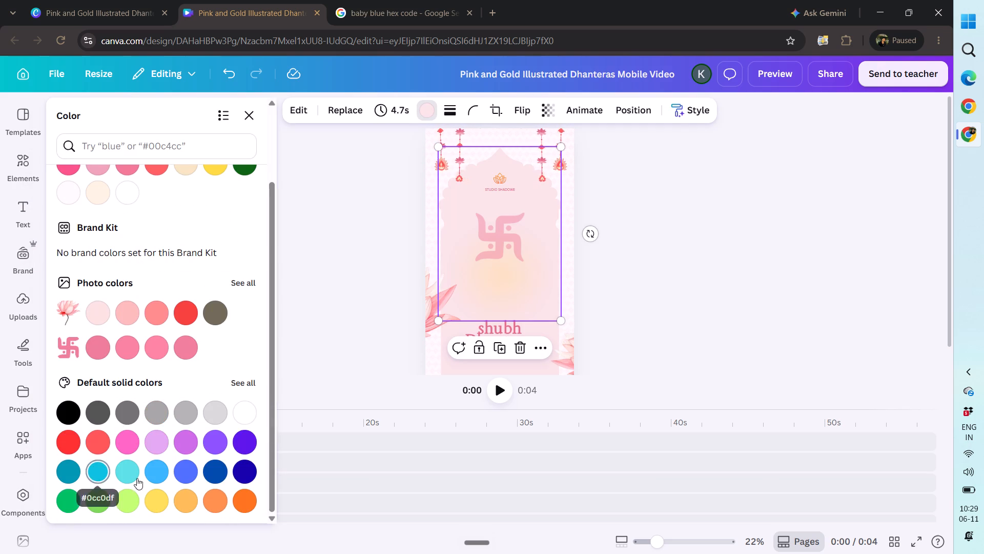
left_click(152, 472)
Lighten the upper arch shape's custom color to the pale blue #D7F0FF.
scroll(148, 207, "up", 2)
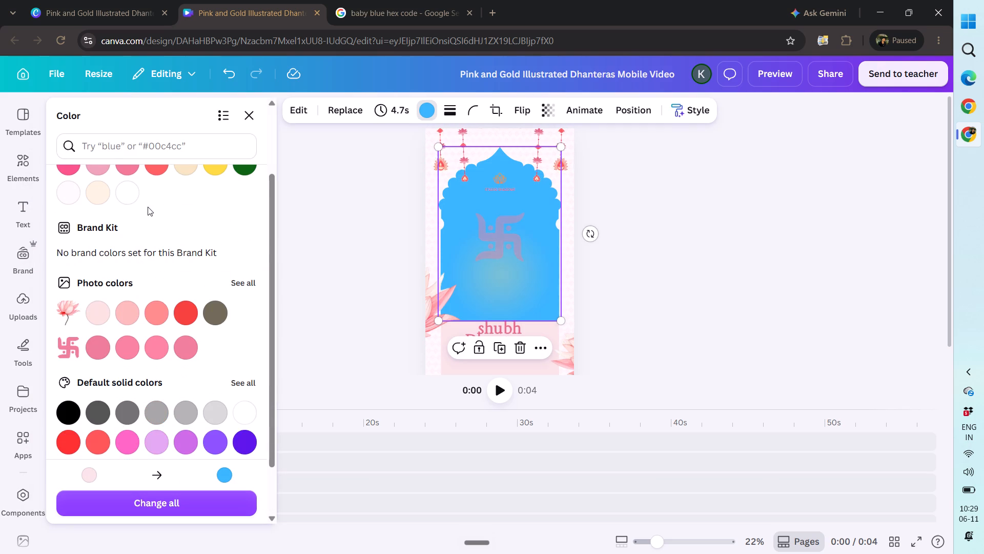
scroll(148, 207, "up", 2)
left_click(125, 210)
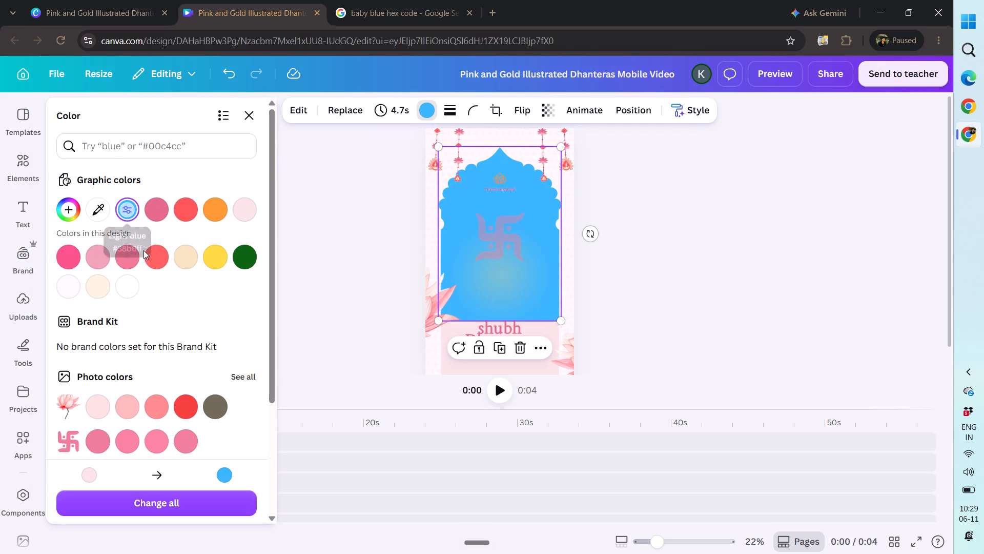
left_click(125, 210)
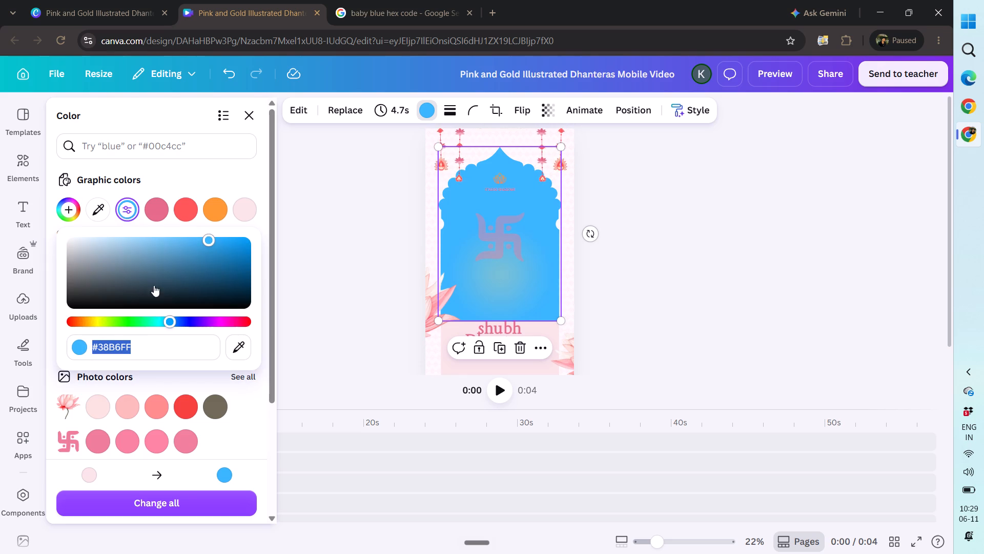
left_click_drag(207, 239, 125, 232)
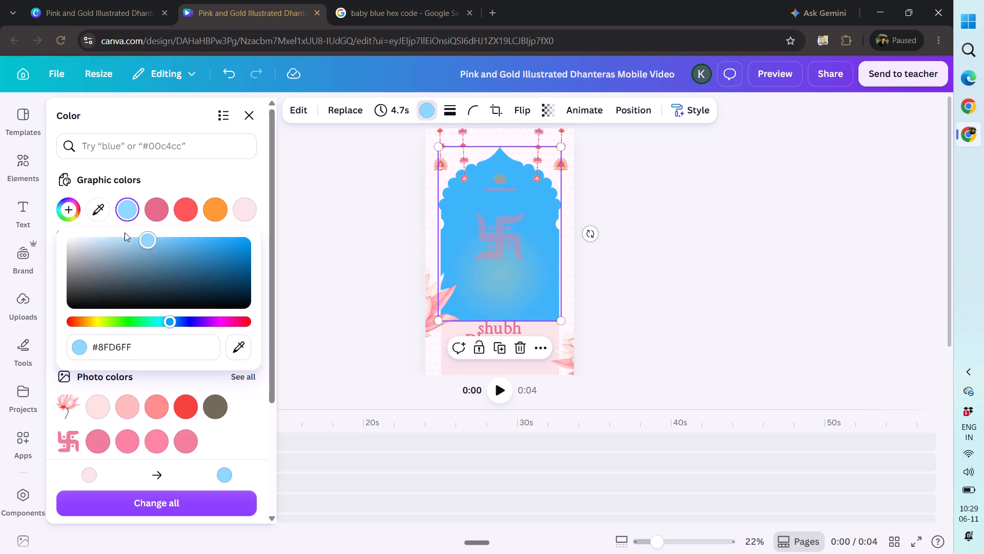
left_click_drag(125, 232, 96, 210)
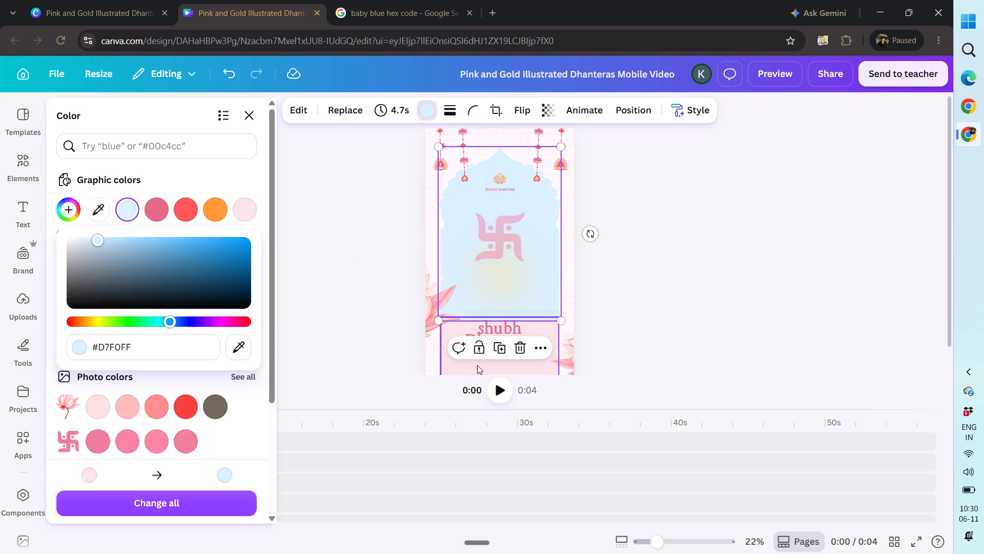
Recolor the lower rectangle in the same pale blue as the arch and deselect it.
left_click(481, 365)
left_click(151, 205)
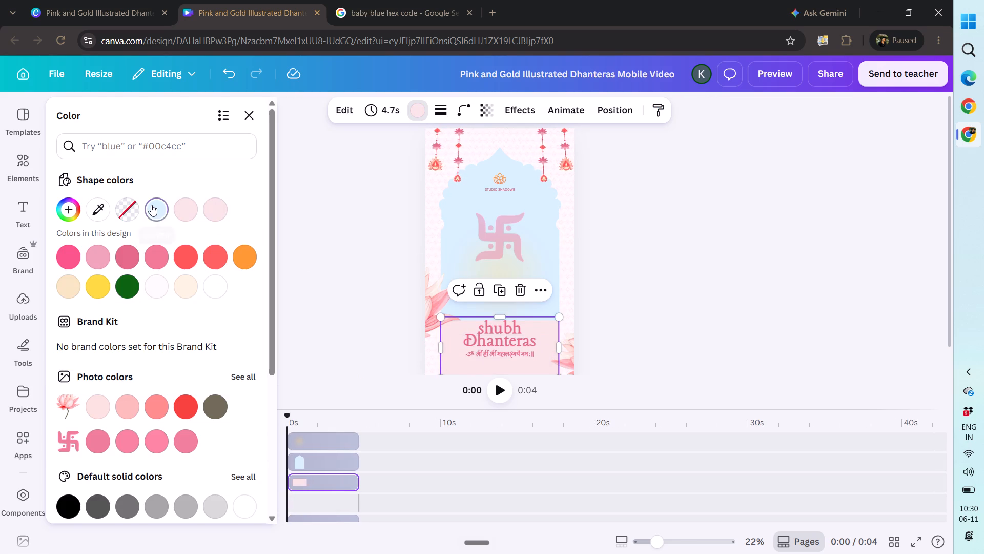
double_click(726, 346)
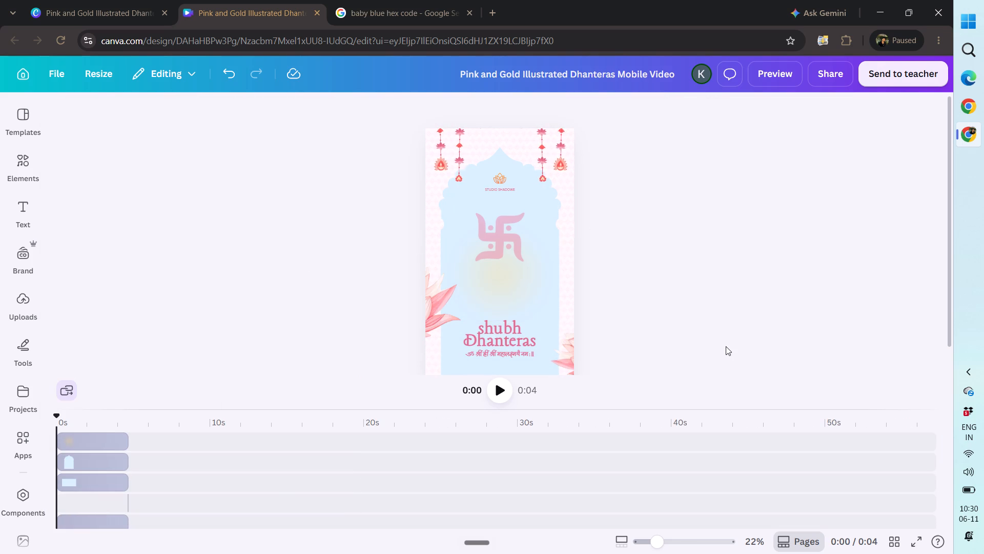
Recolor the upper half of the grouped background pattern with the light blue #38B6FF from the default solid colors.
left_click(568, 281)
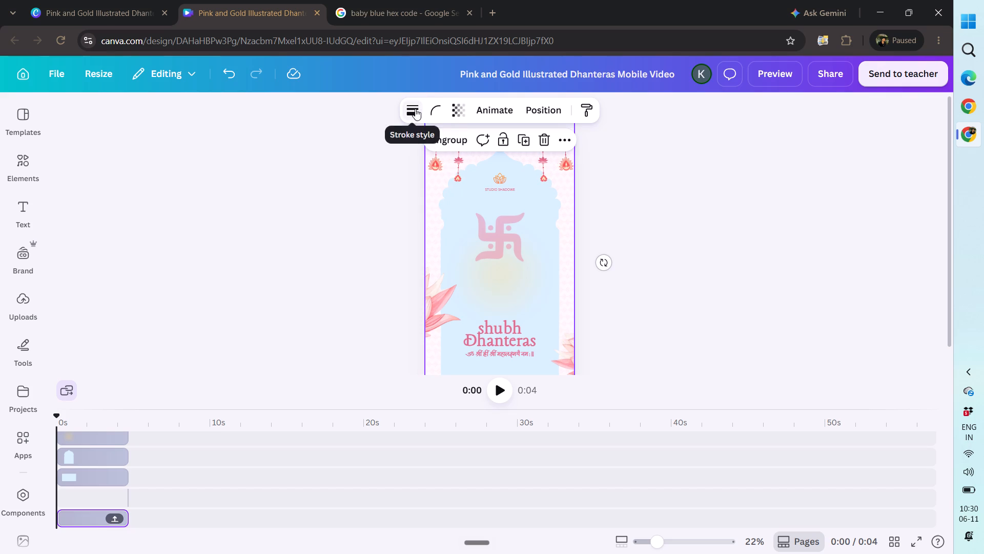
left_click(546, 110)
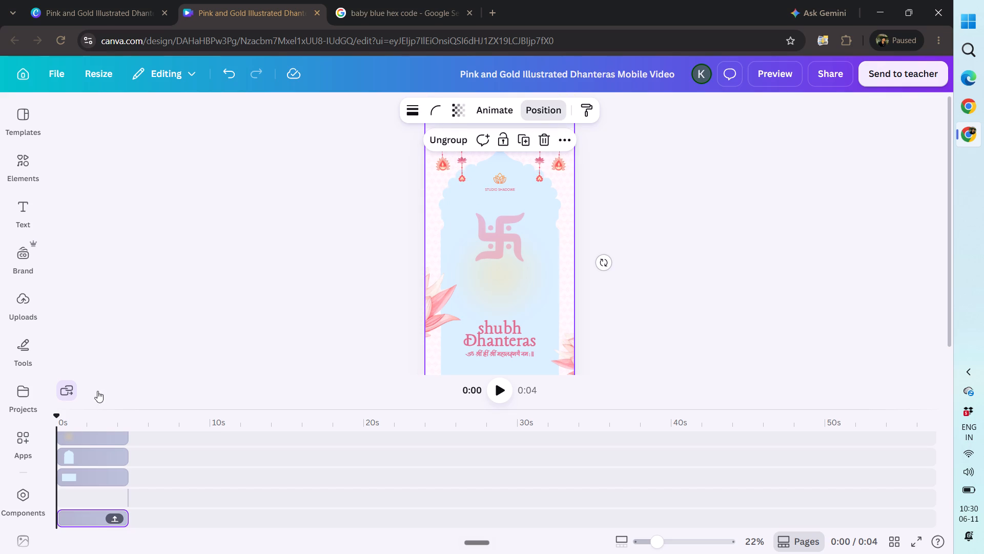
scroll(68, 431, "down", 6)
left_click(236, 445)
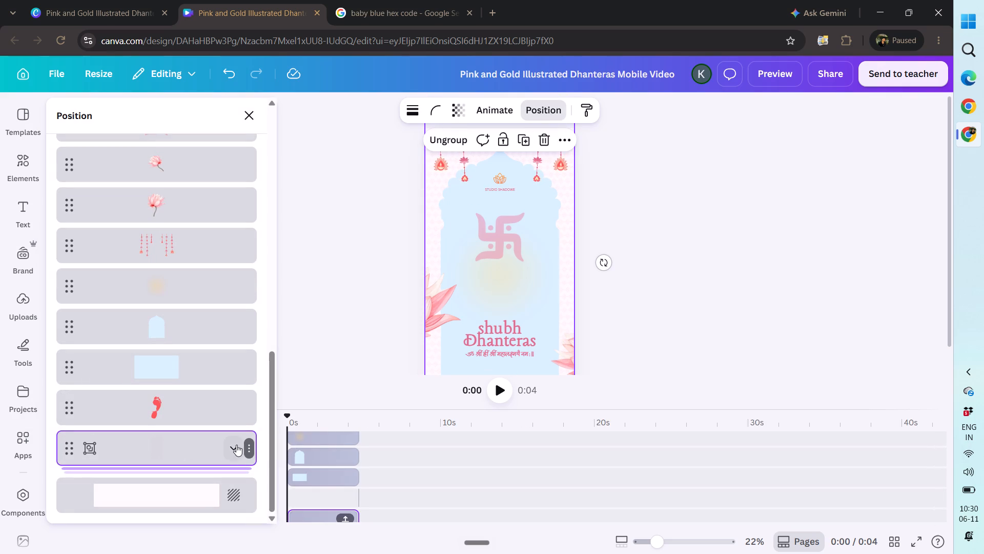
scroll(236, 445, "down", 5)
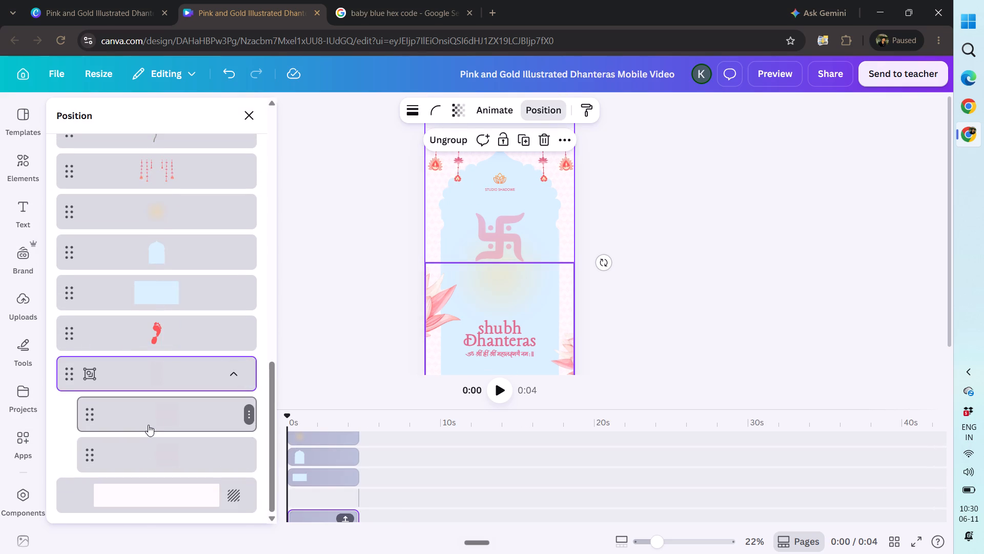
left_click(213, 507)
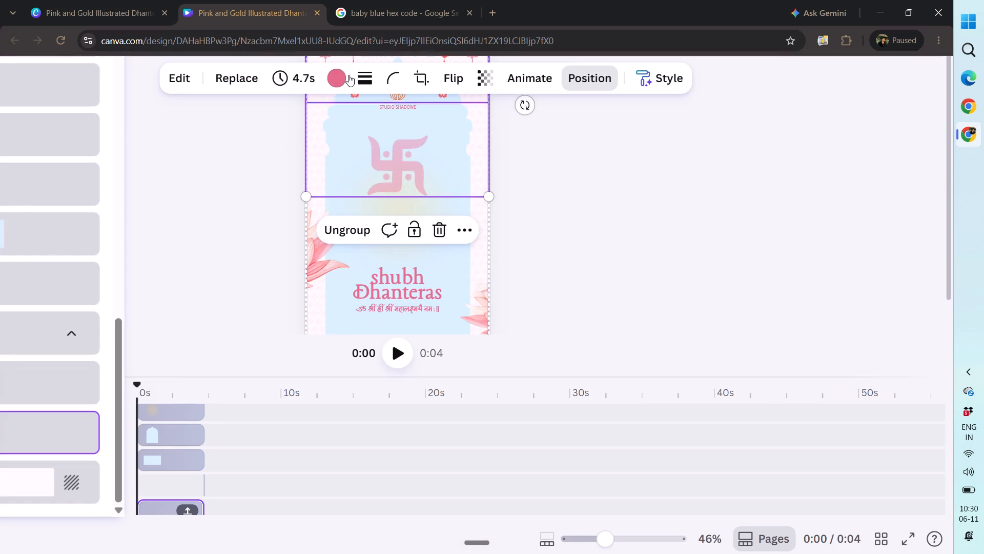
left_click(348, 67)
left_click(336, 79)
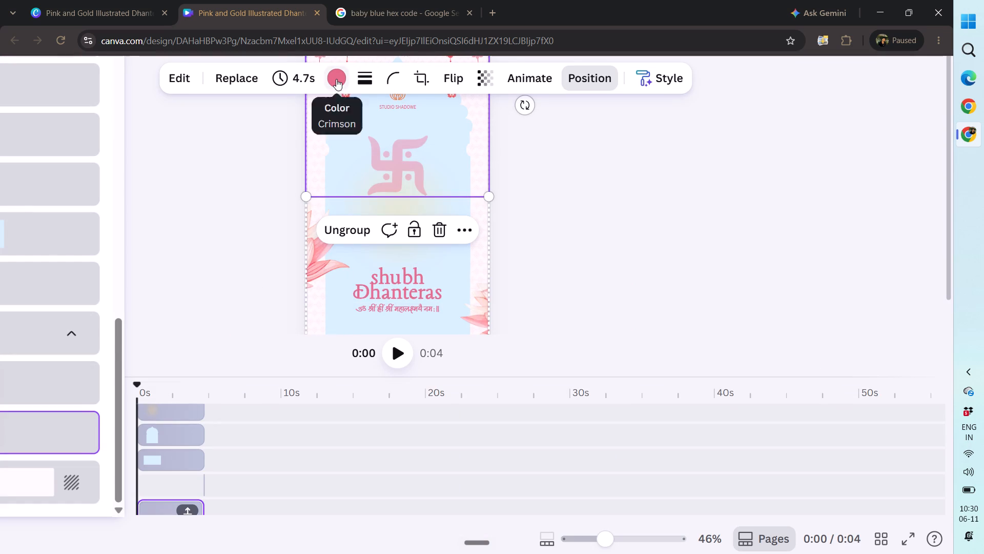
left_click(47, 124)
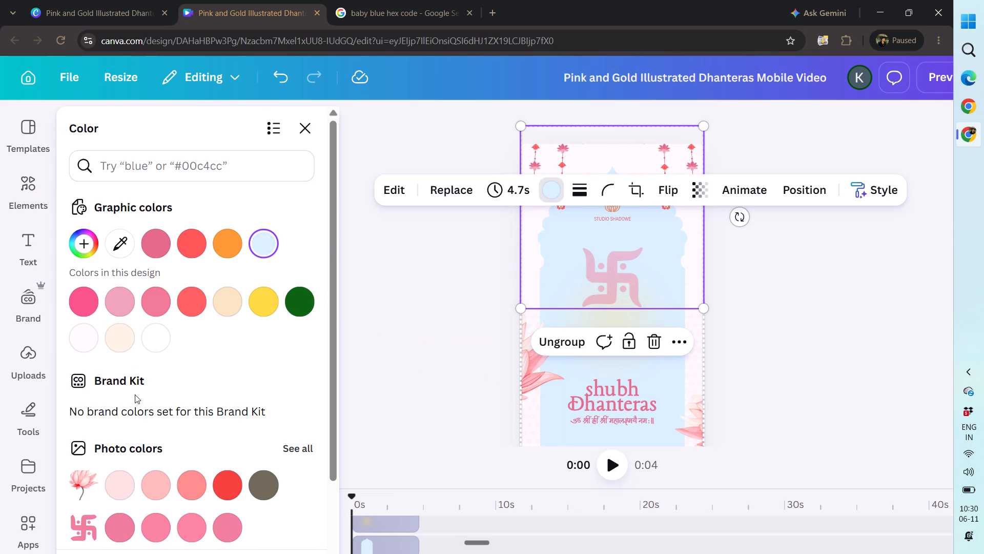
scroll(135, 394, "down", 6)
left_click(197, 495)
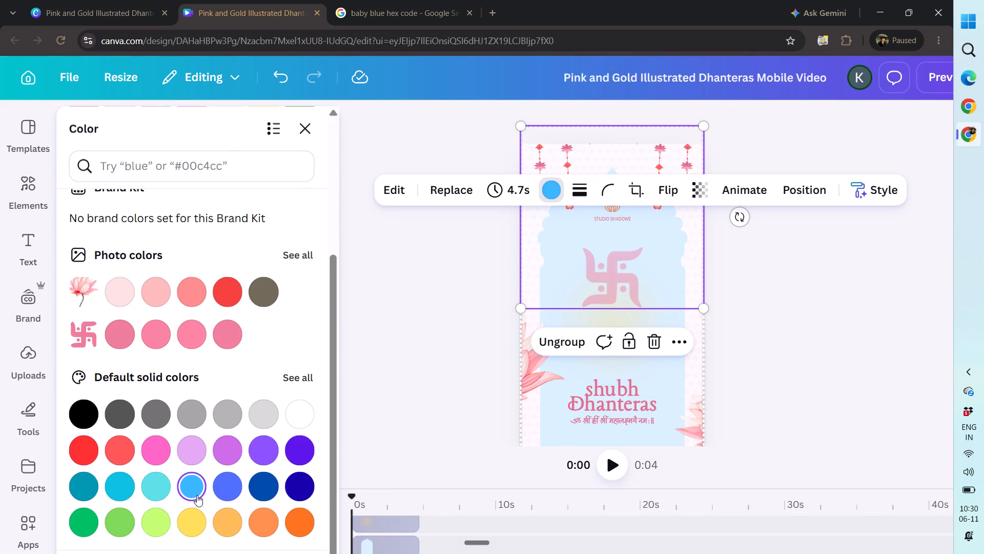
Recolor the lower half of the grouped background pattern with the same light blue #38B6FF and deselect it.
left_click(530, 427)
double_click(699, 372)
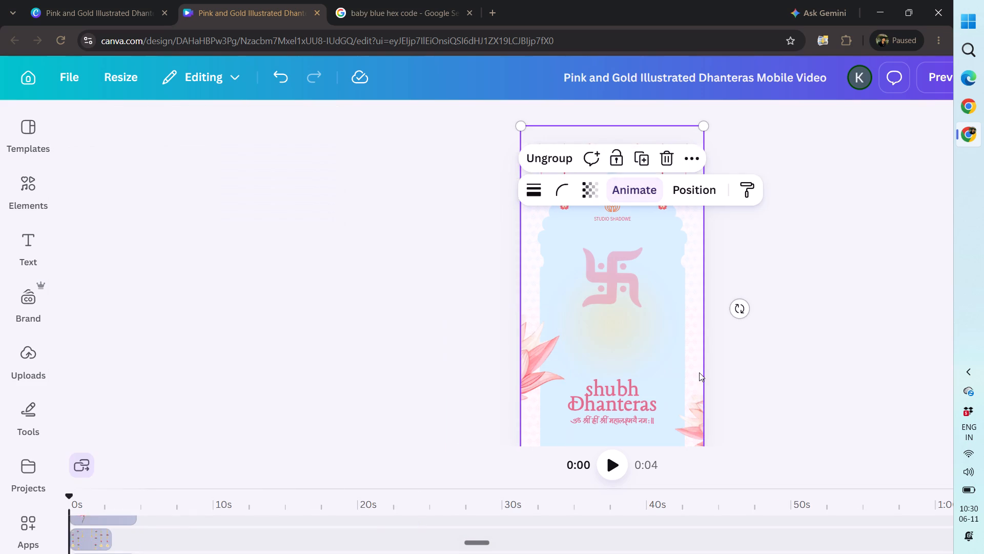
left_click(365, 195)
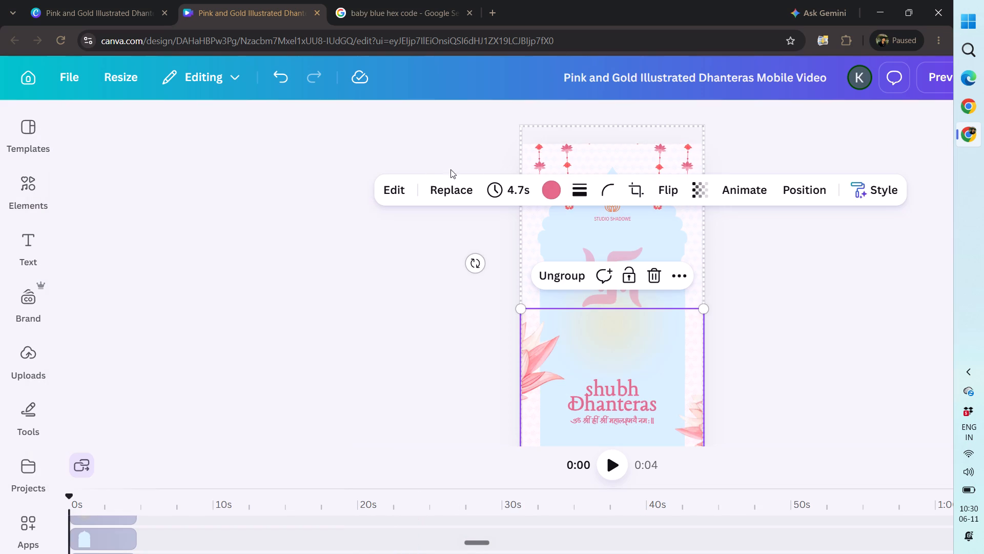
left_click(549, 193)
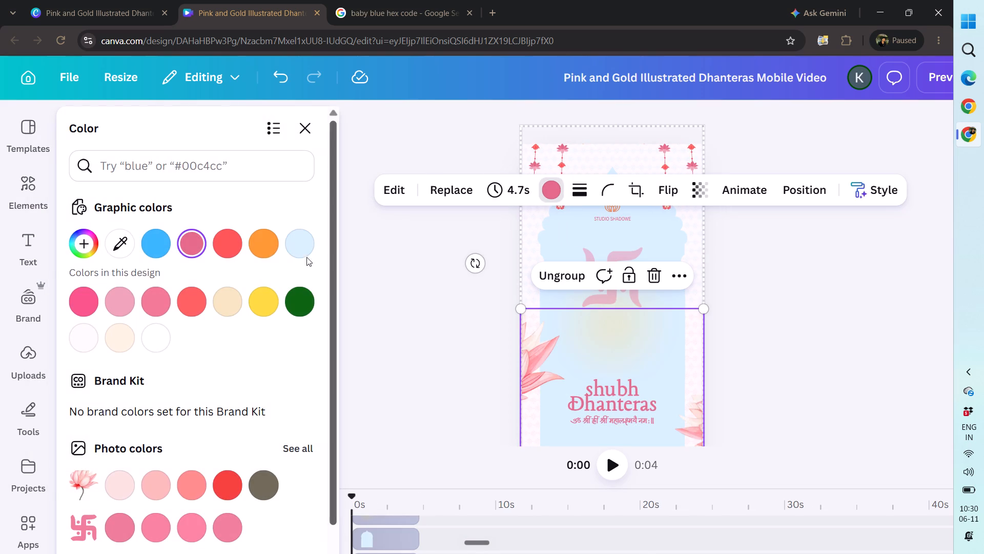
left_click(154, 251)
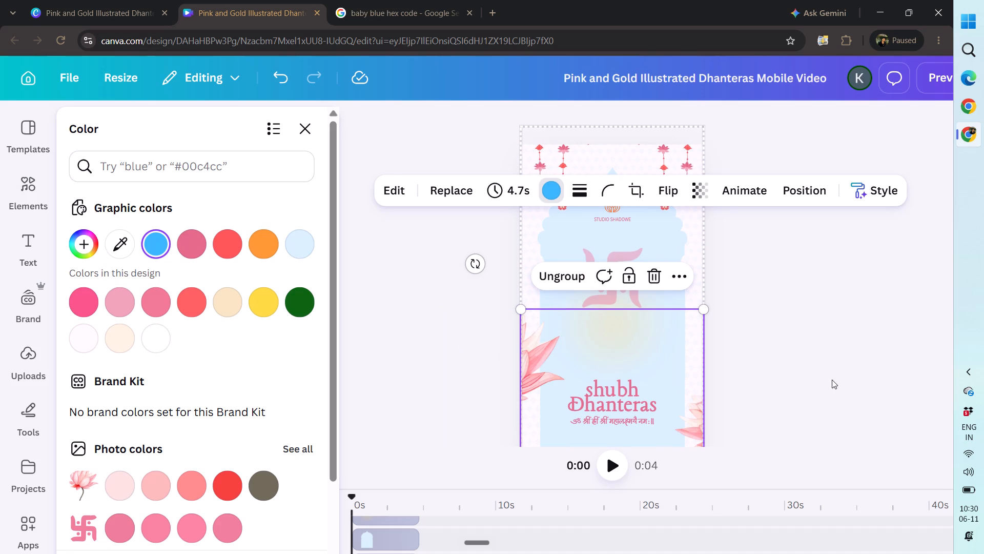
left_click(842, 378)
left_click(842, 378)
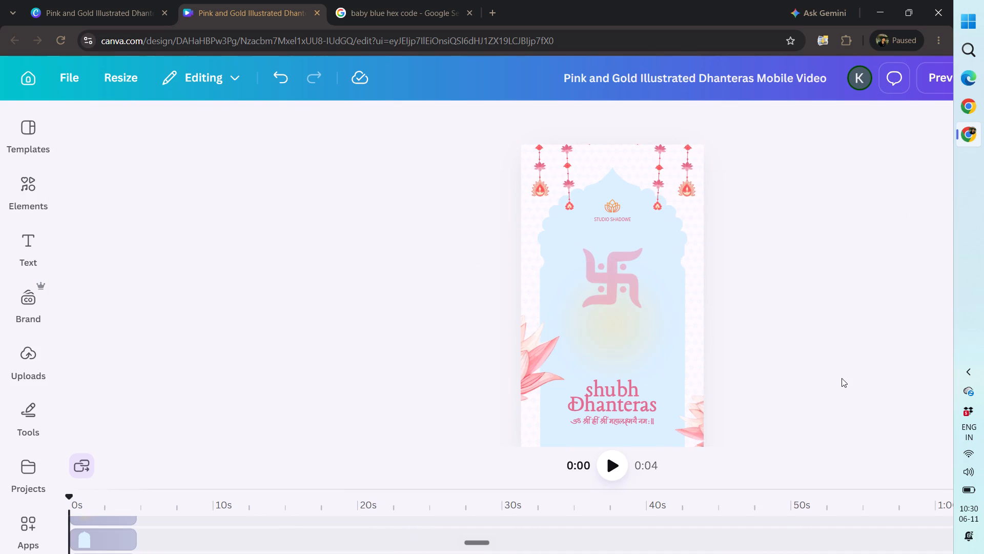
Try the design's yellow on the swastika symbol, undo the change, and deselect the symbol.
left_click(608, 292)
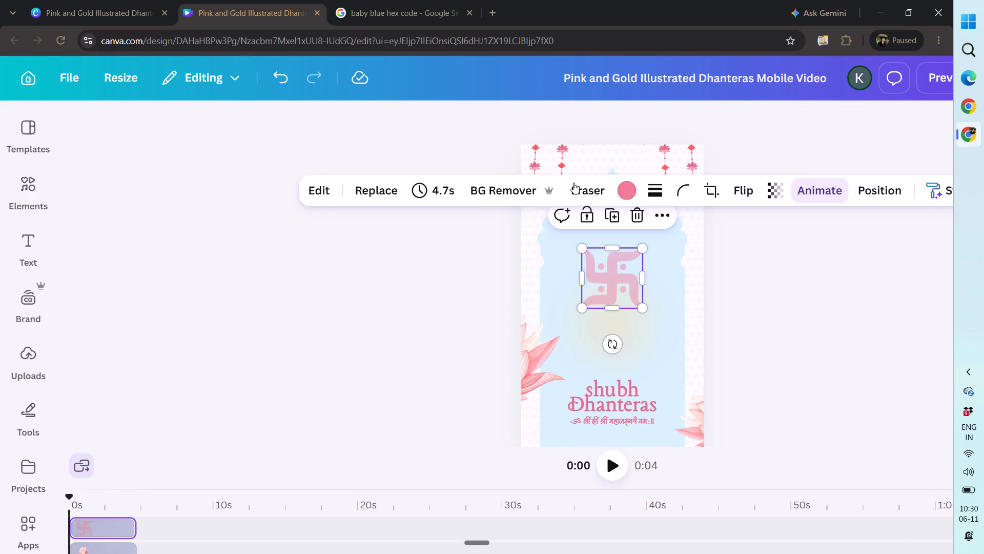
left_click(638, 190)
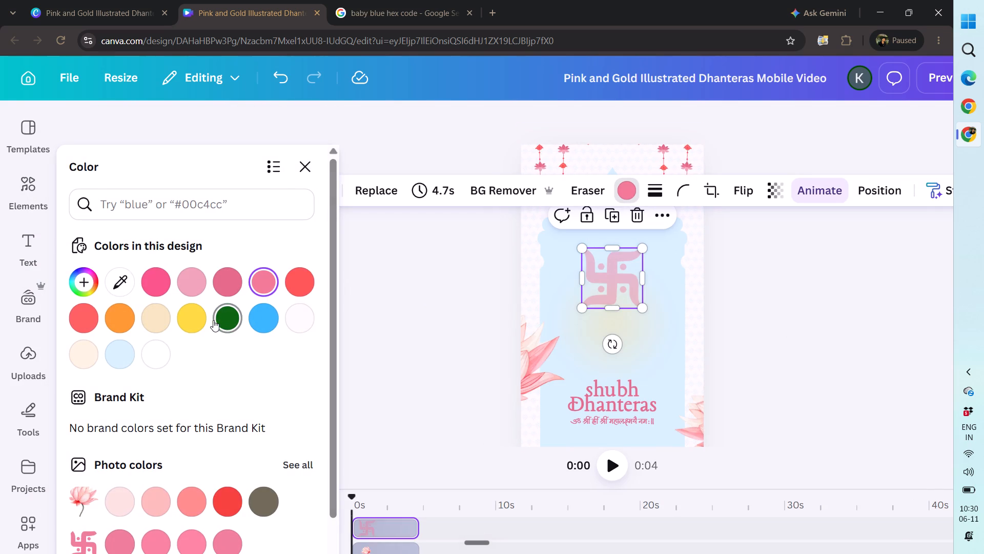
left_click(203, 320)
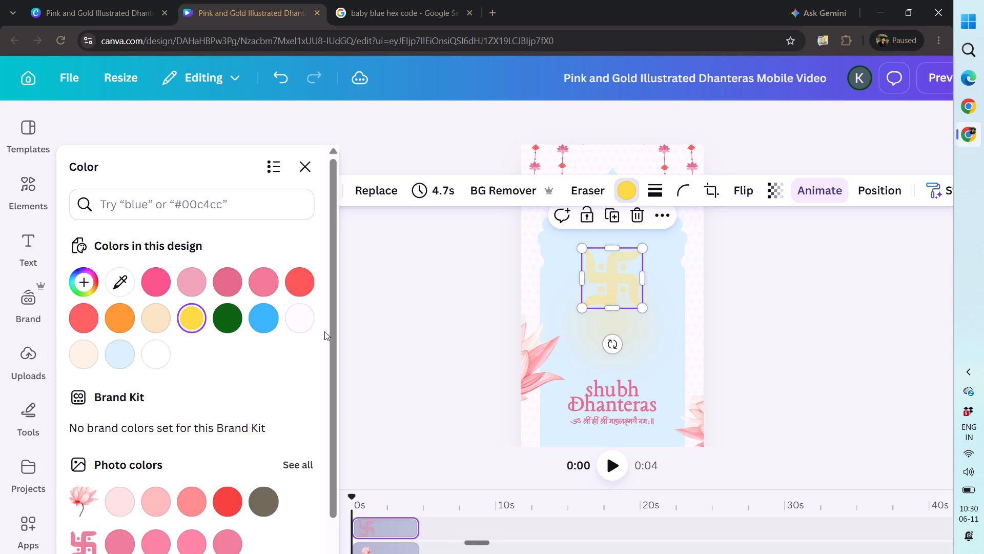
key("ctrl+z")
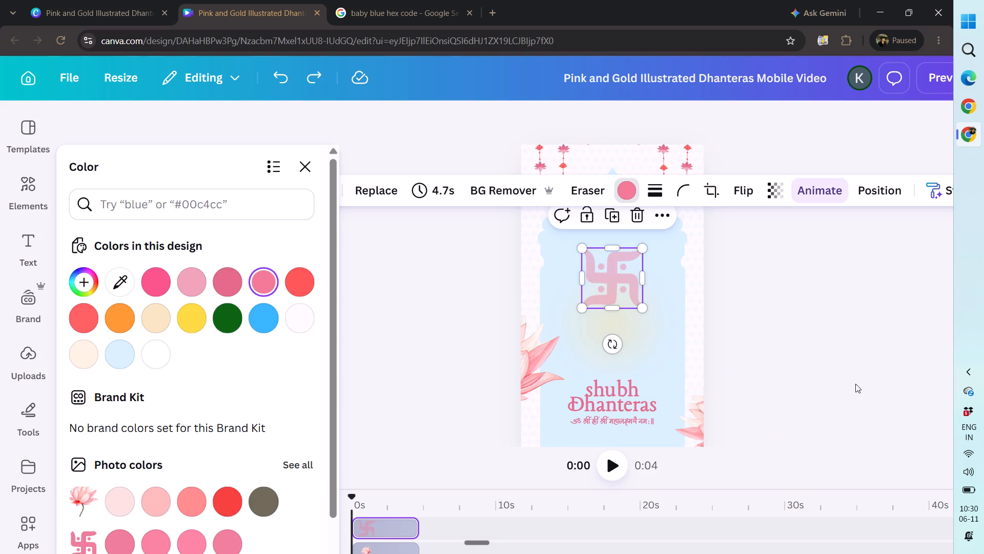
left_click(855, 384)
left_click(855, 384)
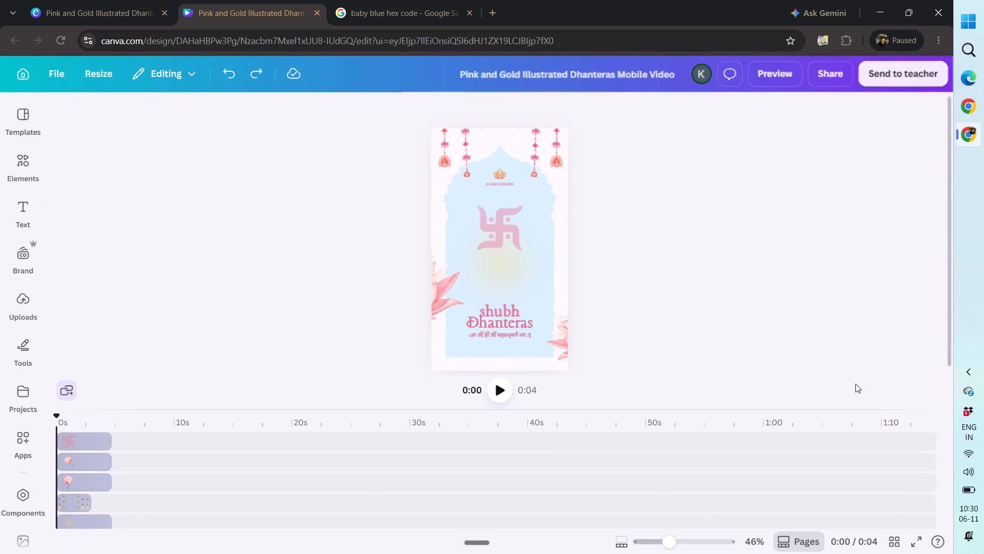
Play the recolored video in full screen to review its animation, and return to the editor.
left_click(926, 539)
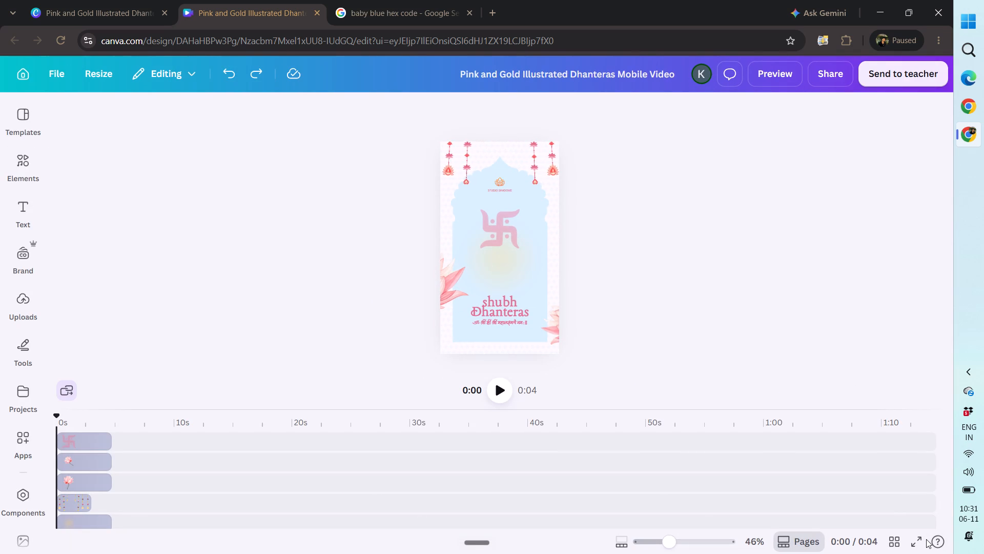
left_click(914, 547)
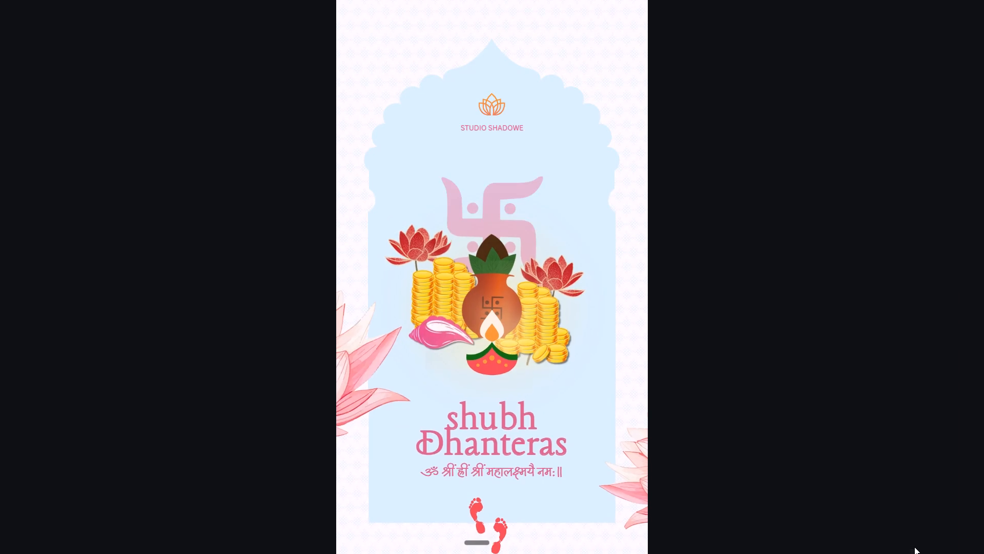
key("Escape")
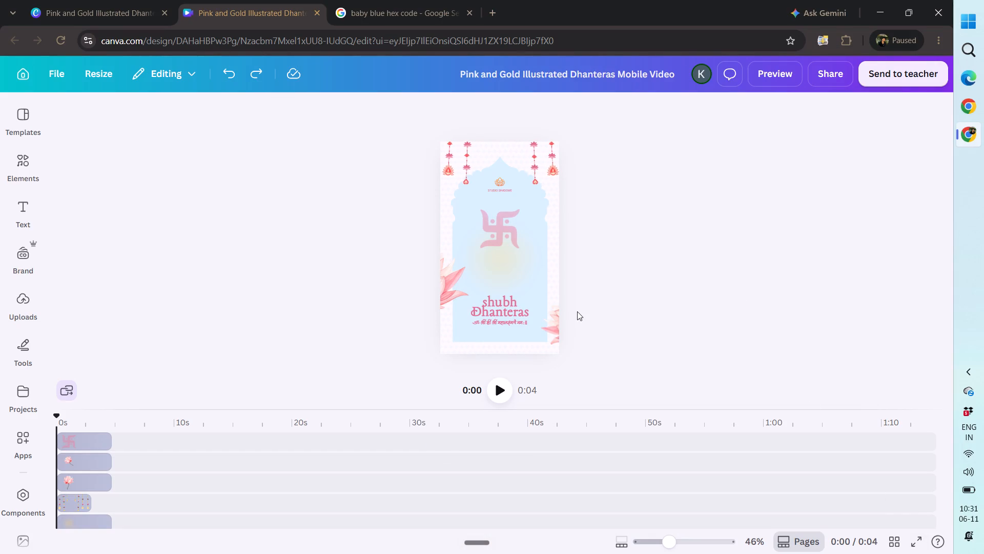
Undo all the blue color changes made to the background pattern, lower rectangle and upper arch.
key("ctrl+z")
key("ctrl+z")
key("ctrl+z")
key("ctrl+z")
key("ctrl+z")
key("ctrl+z")
key("ctrl+z")
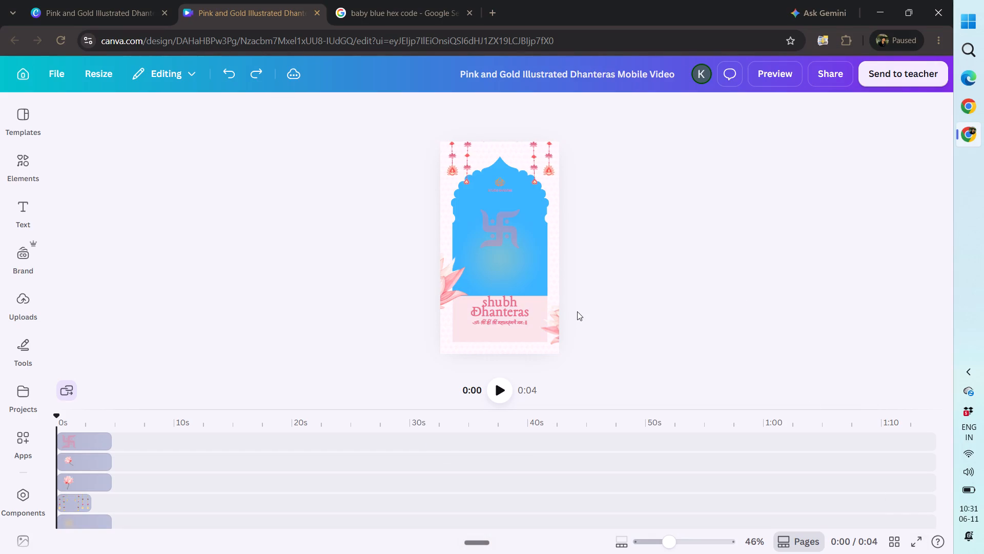
key("ctrl+z")
key("ctrl+z")
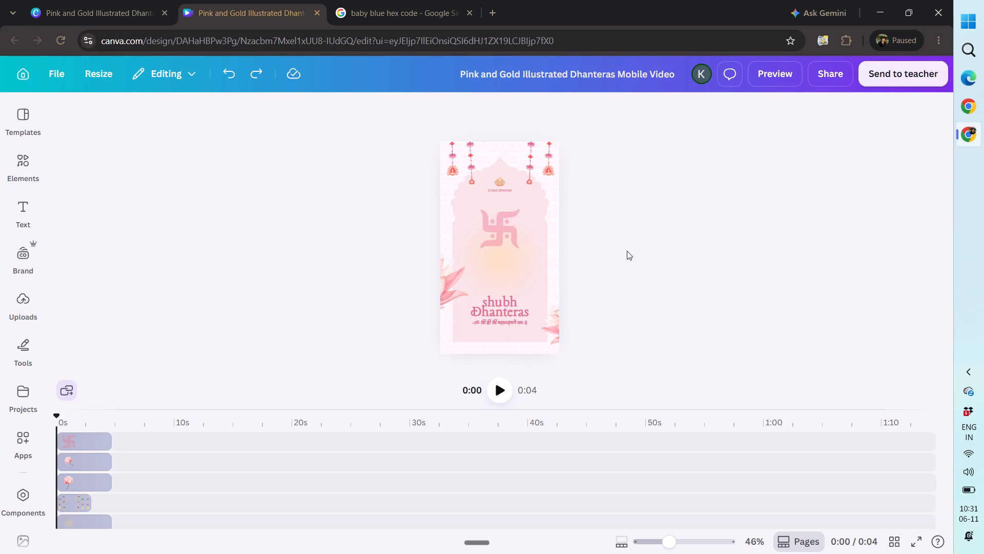
left_click(627, 251)
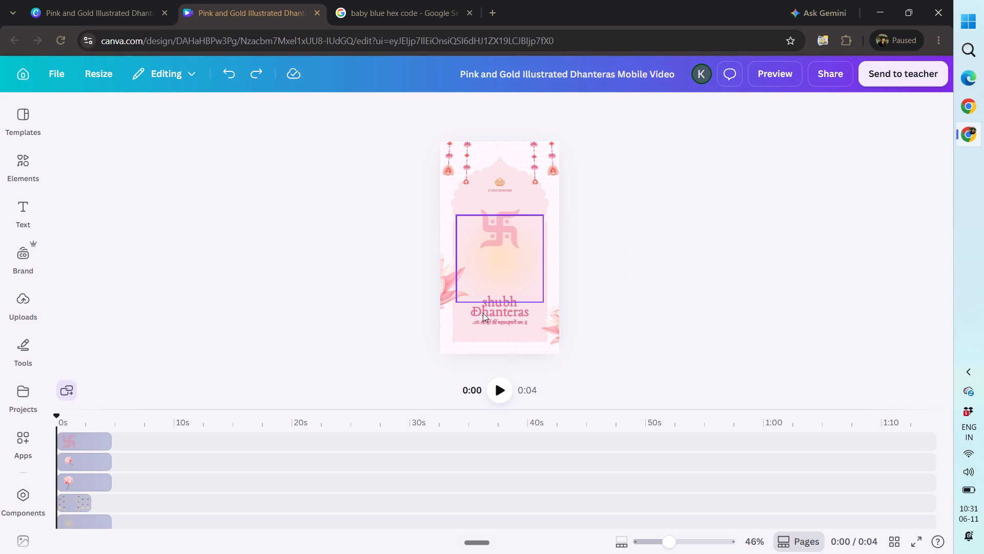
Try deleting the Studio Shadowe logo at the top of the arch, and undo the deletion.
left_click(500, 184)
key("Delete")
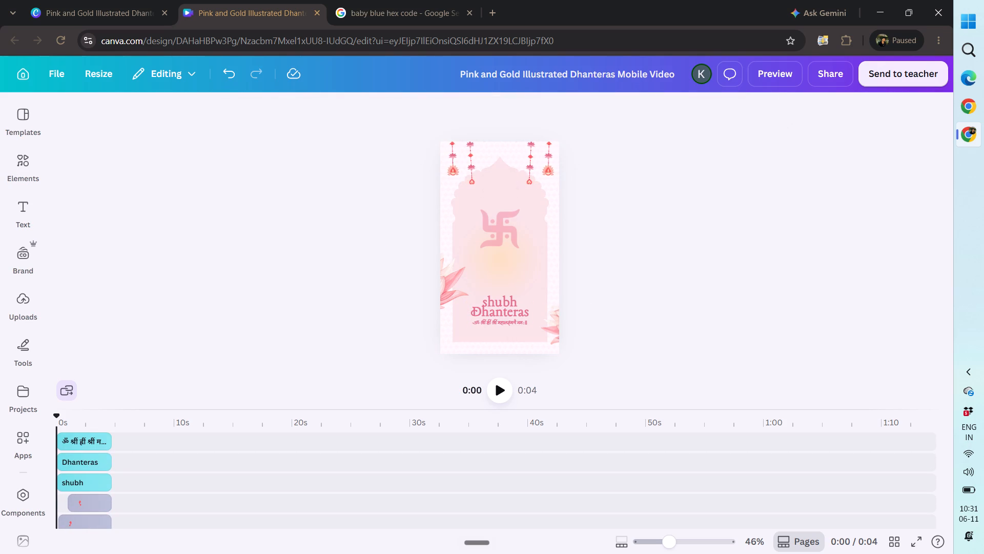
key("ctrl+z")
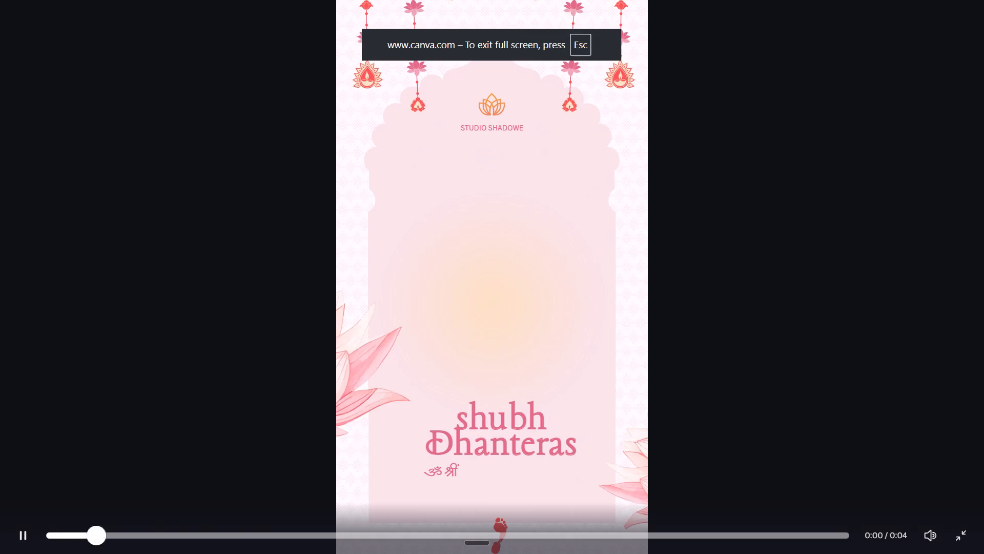
Review the pink design's animation in full screen and return to the editor.
key("ctrl+z")
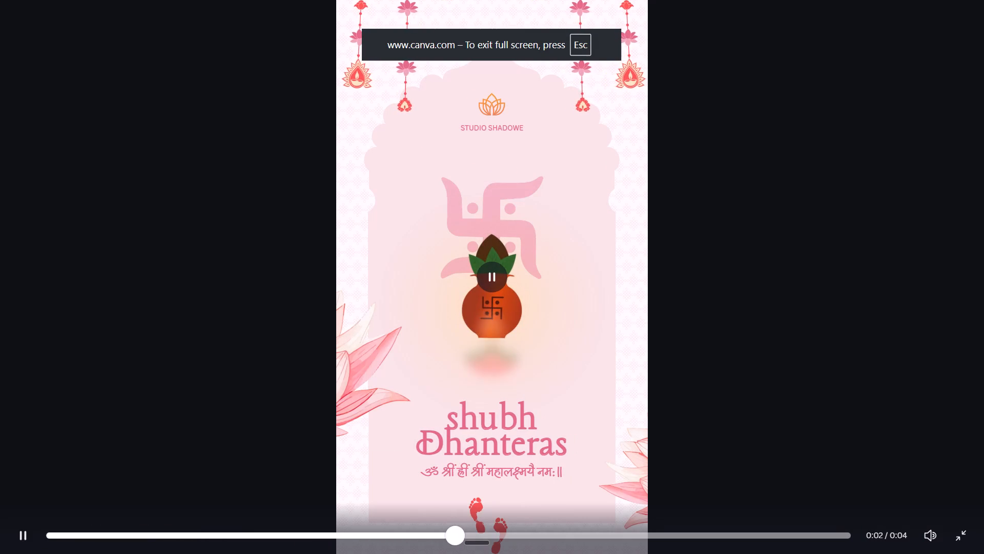
key("Escape")
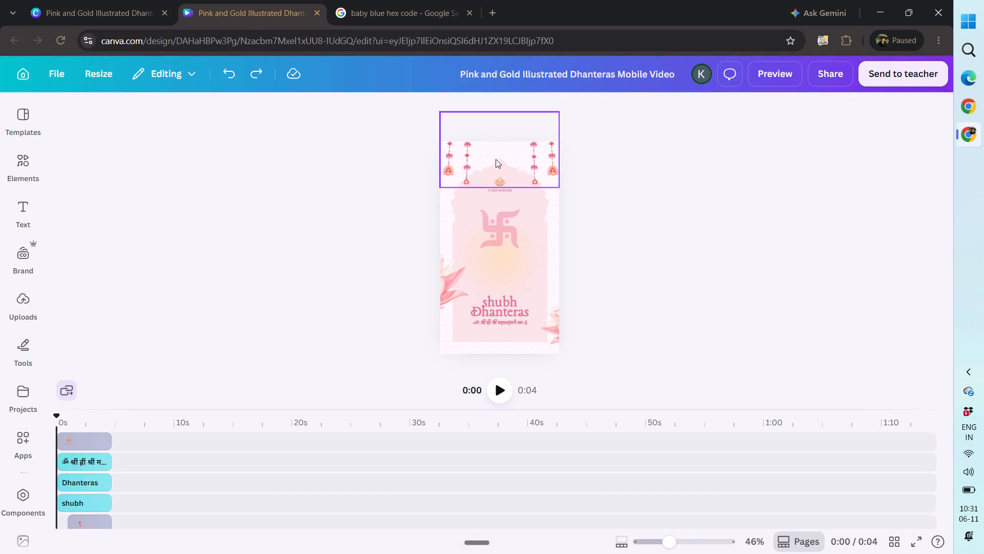
Delete the Studio Shadowe logo at the top of the arch.
left_click(498, 187)
key("Delete")
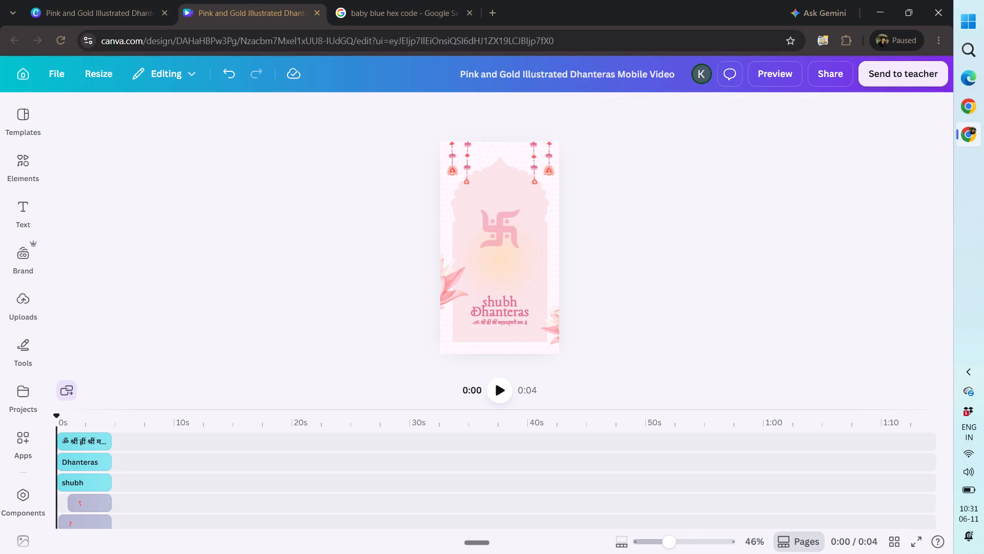
Switch to the browser page showing the Dhanteras template and go to the Canva home page.
left_click(120, 1)
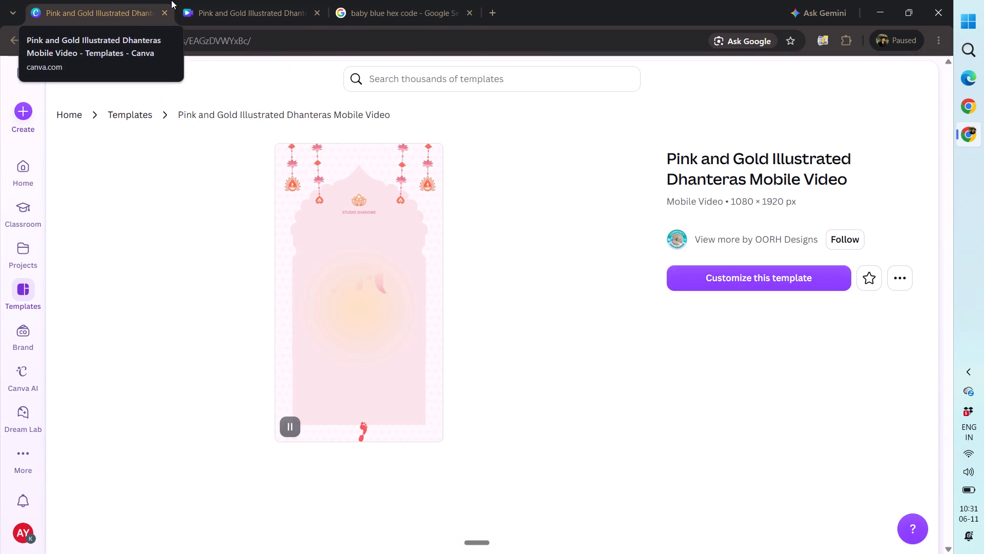
left_click(253, 16)
left_click(58, 7)
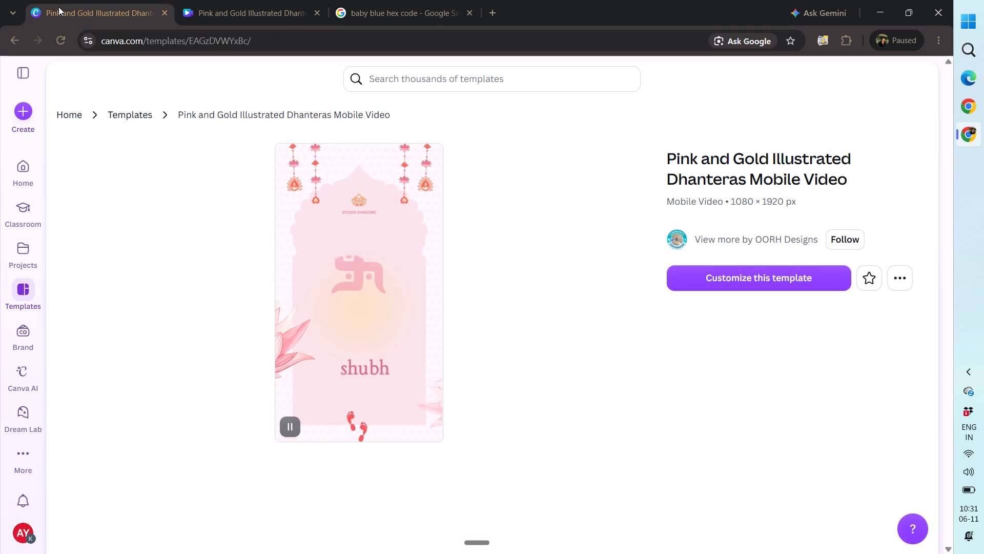
left_click(30, 70)
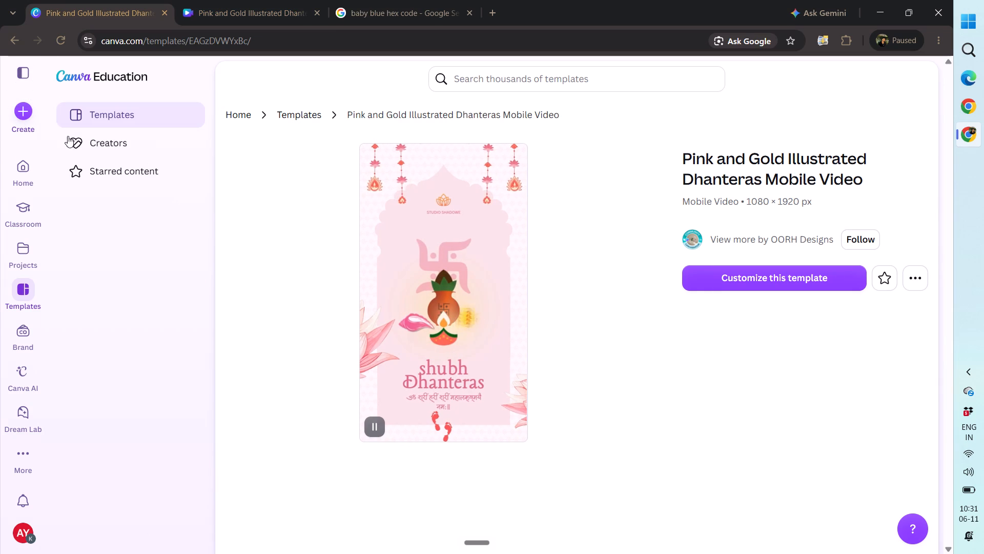
left_click(117, 122)
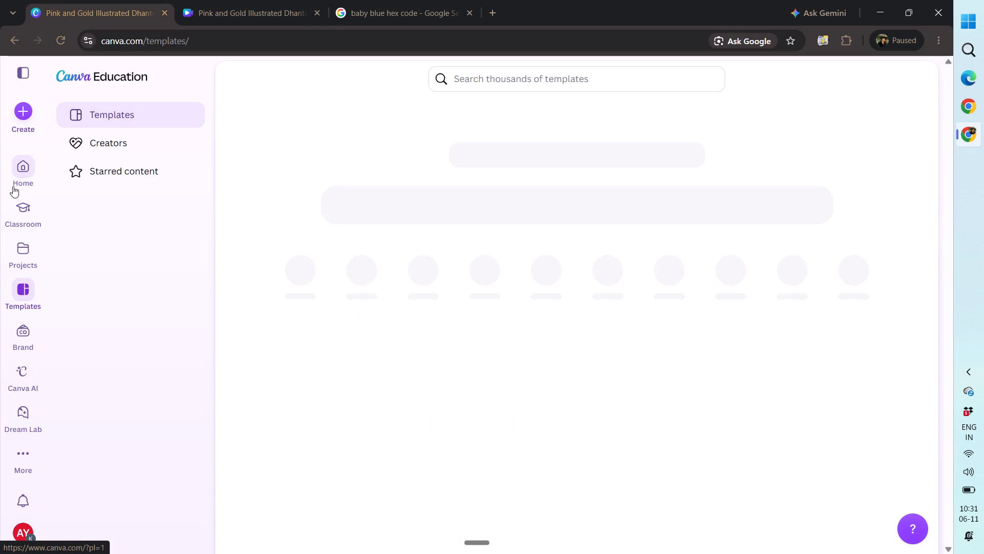
left_click(18, 179)
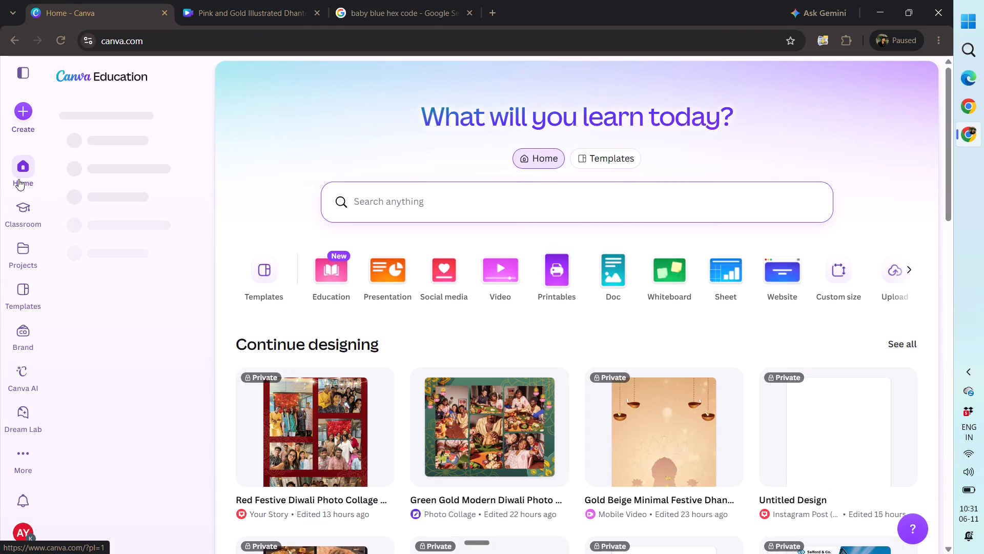
Expand the recent designs list and open the Teachers Day story design from it.
scroll(356, 288, "down", 4)
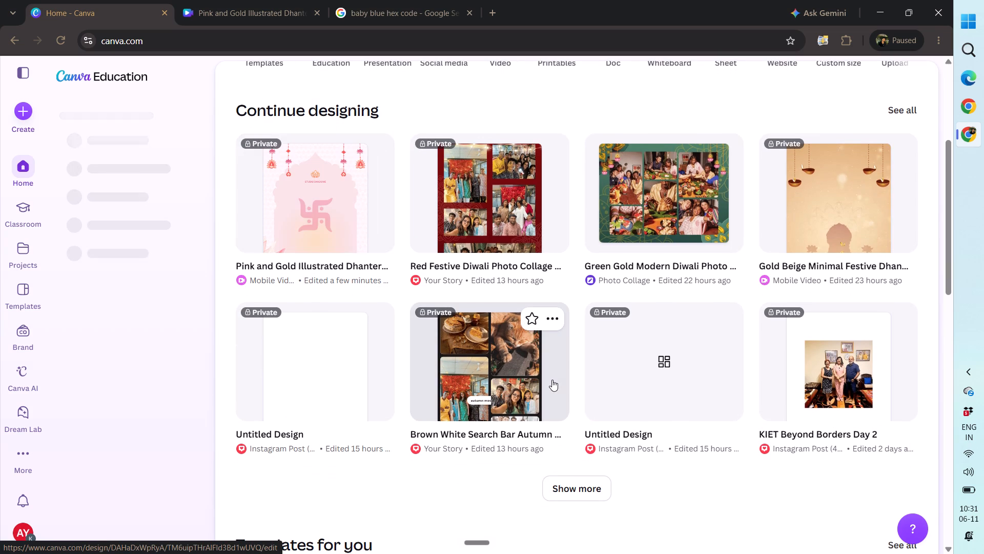
left_click(559, 478)
scroll(559, 478, "down", 5)
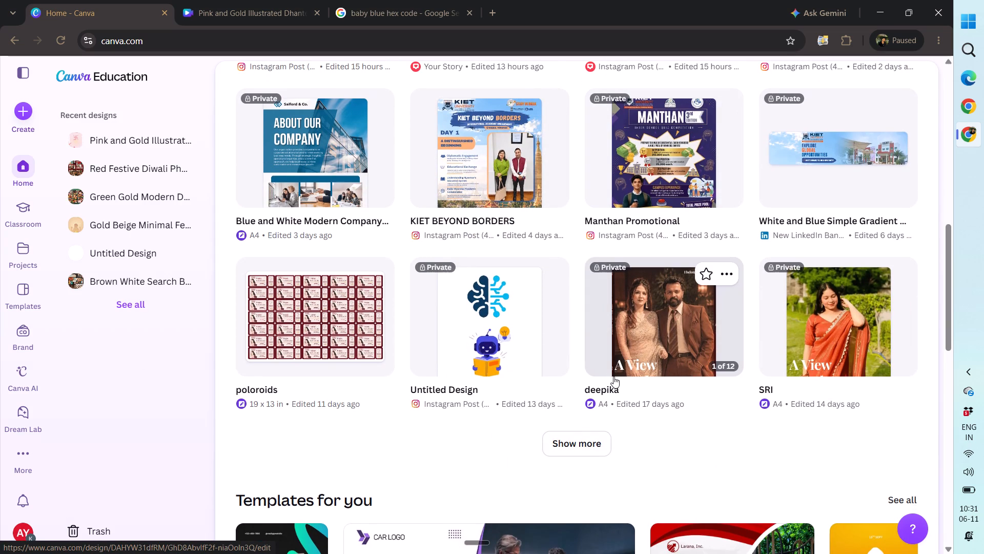
left_click(579, 440)
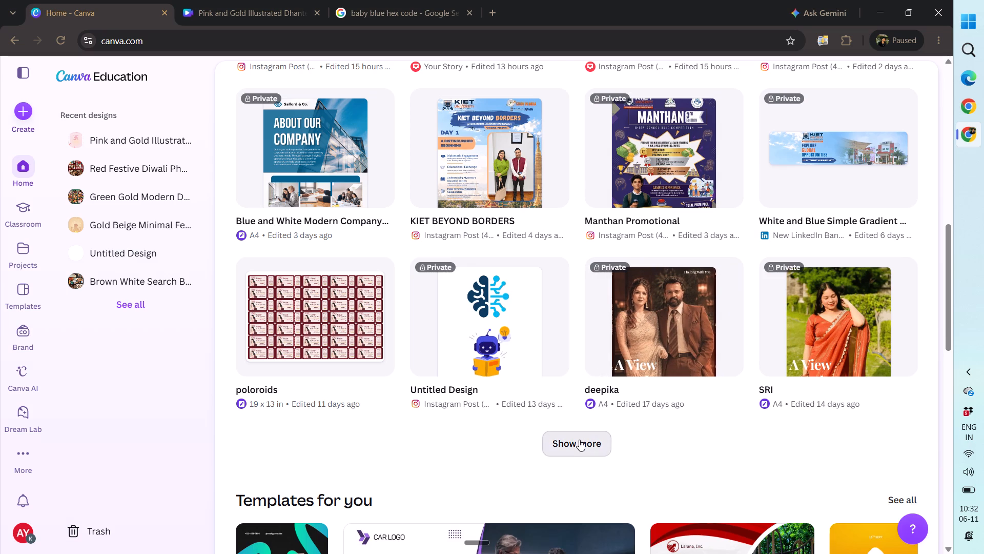
scroll(579, 440, "down", 6)
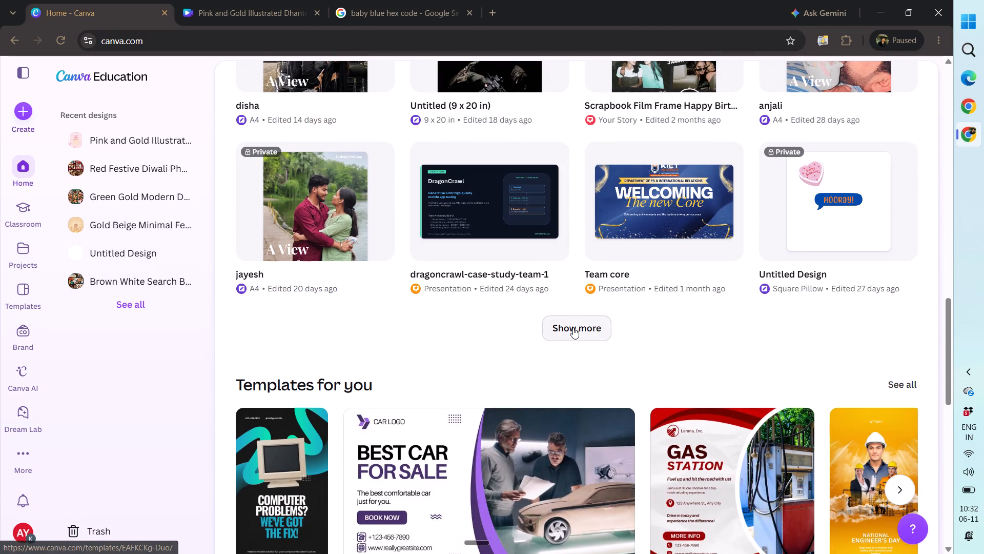
left_click(571, 347)
left_click(577, 332)
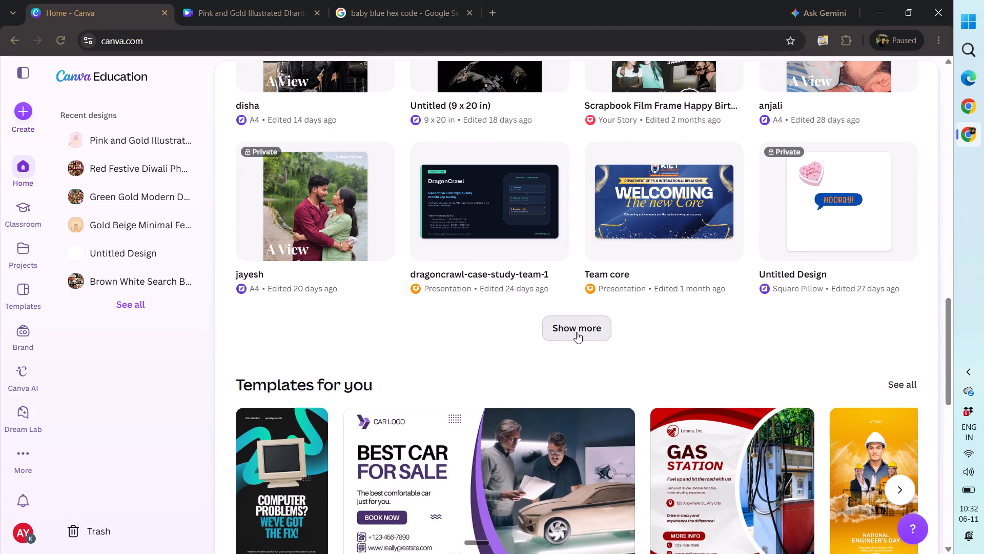
scroll(577, 332, "down", 4)
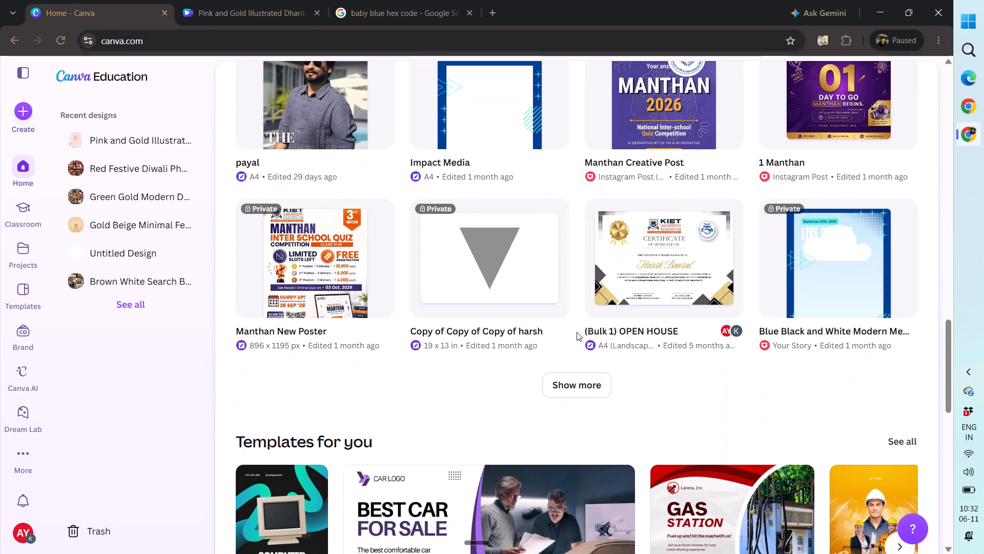
left_click(587, 386)
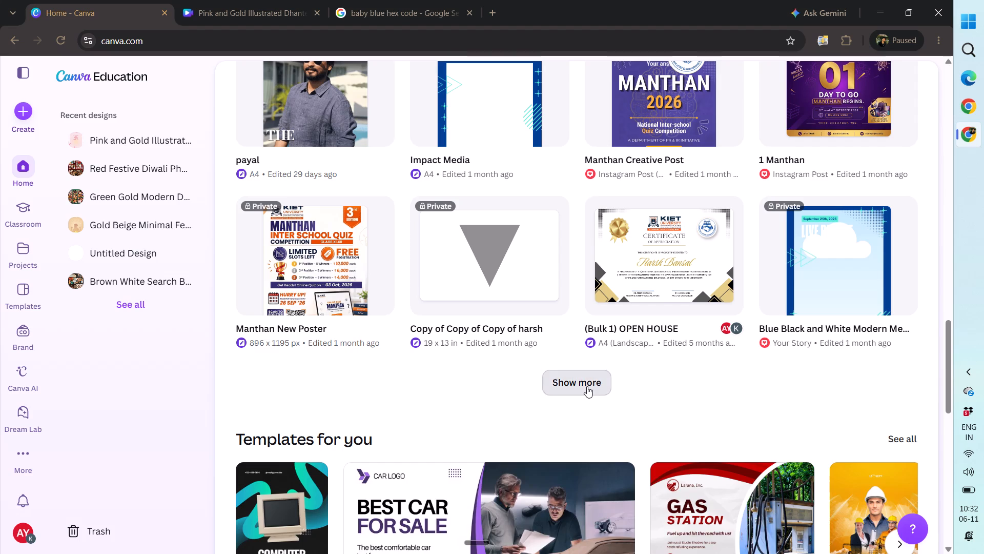
scroll(587, 386, "down", 4)
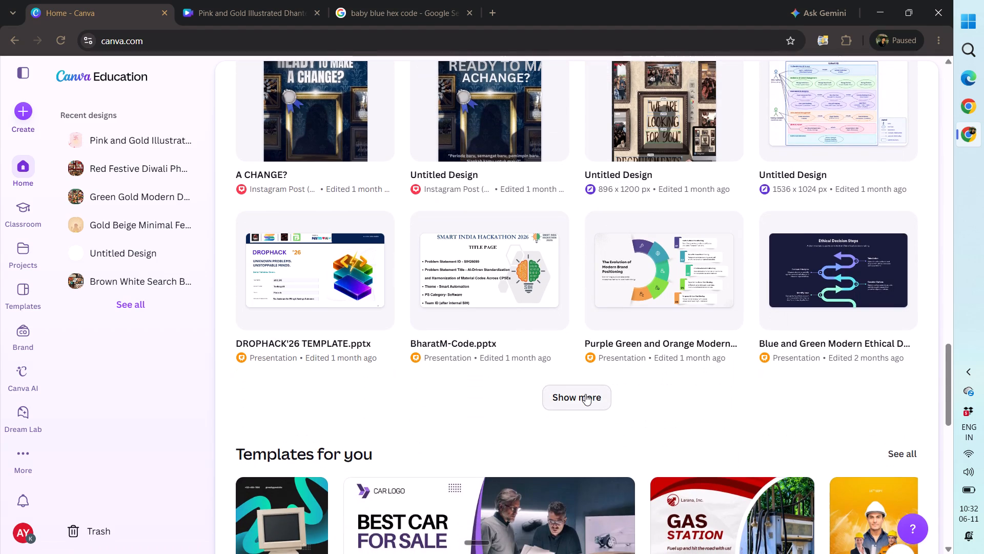
left_click(585, 394)
scroll(585, 394, "down", 4)
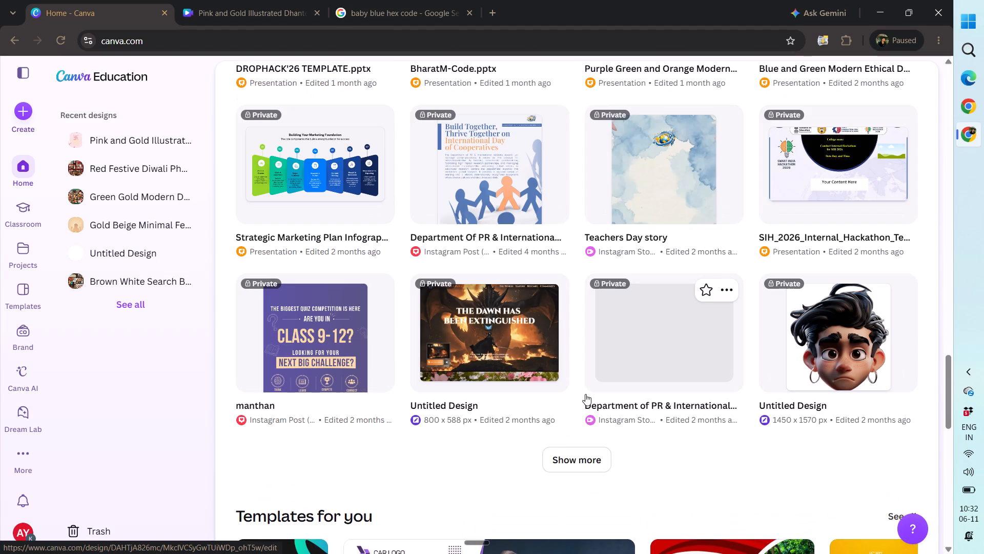
left_click(657, 186)
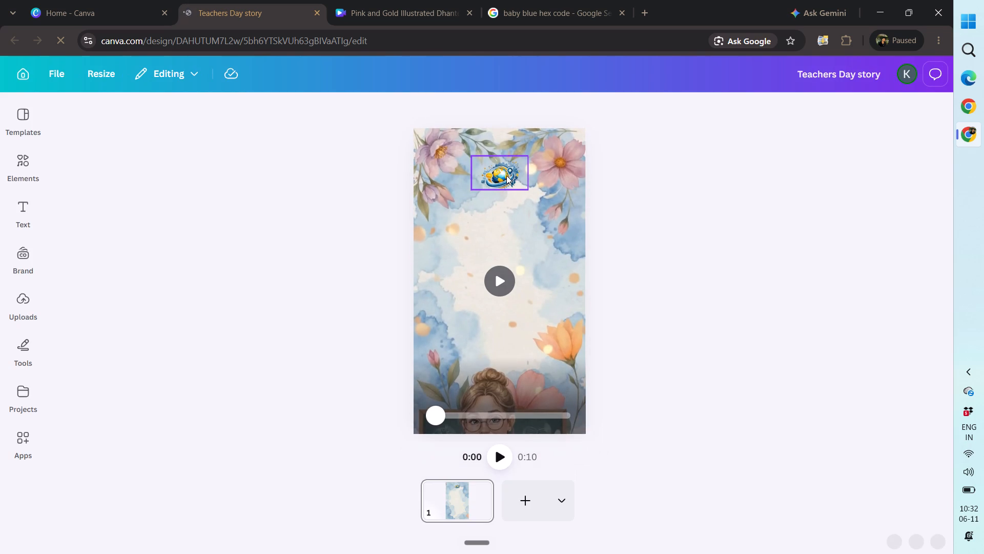
Copy the globe logo from the Teachers Day story and paste it into the Pink and Gold Illustrated Dhanteras video.
left_click(506, 175)
key("ctrl+c")
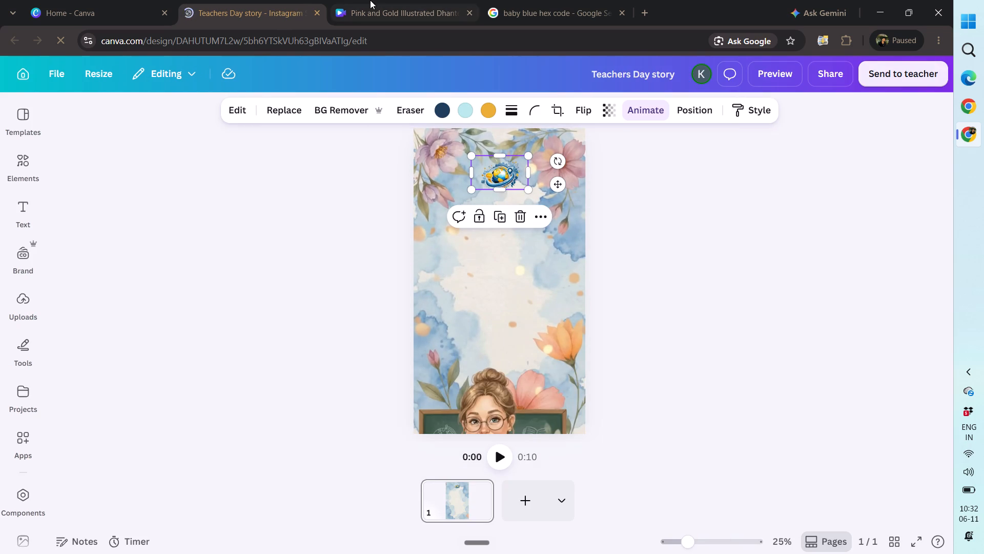
left_click(370, 0)
key("ctrl+v")
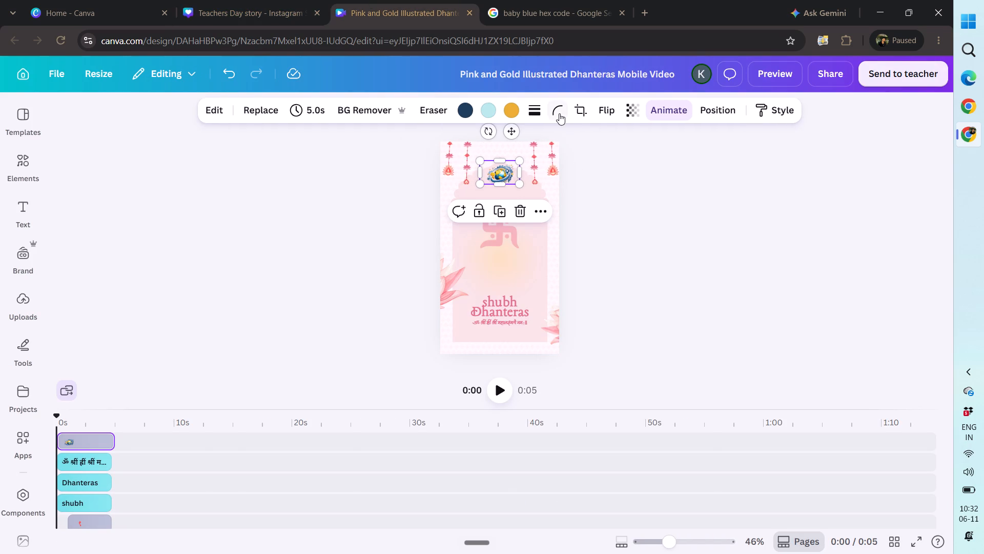
Shrink the globe logo to about 276 by 165 px and center it horizontally near the top of the arch.
left_click_drag(520, 160, 512, 172)
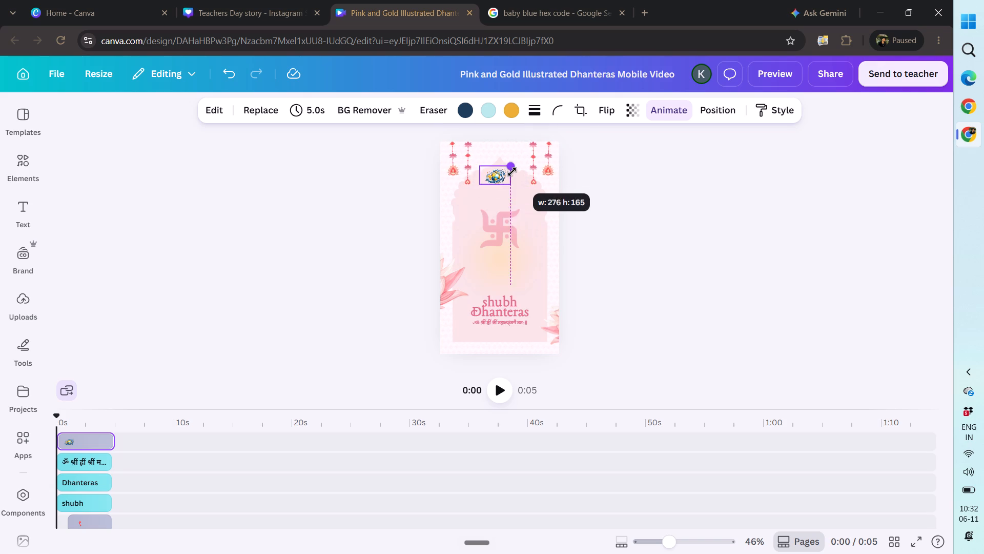
left_click_drag(512, 172, 512, 169)
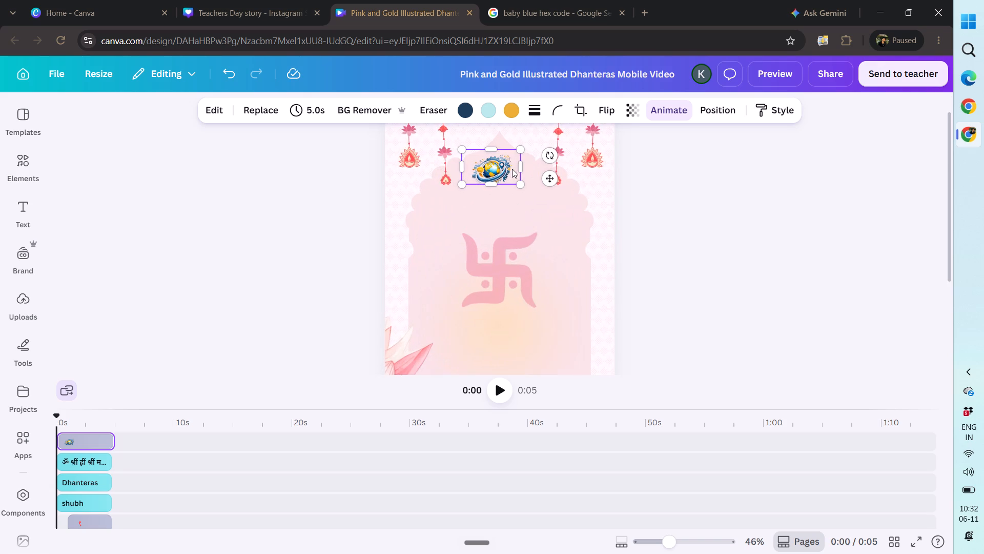
left_click_drag(494, 174, 503, 175)
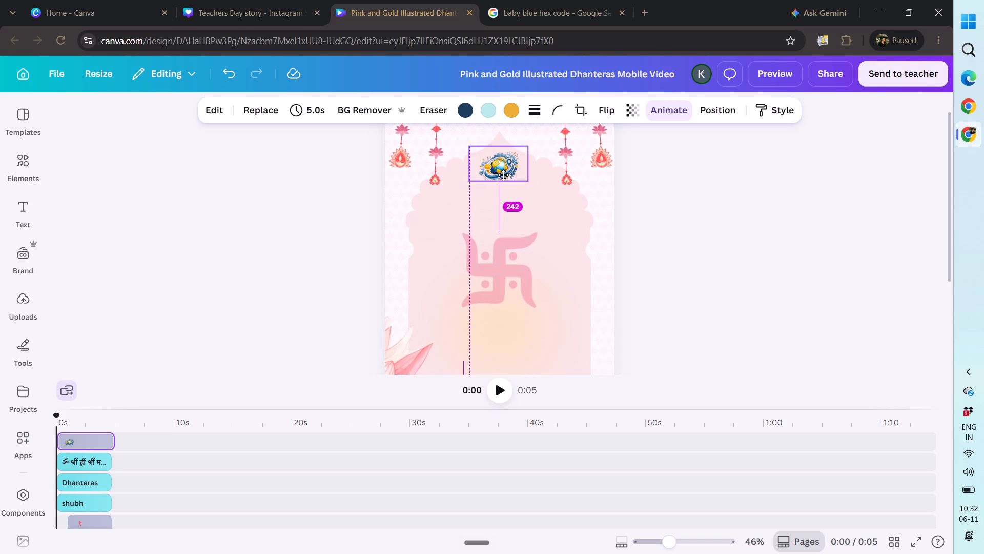
left_click_drag(503, 175, 503, 178)
left_click(716, 110)
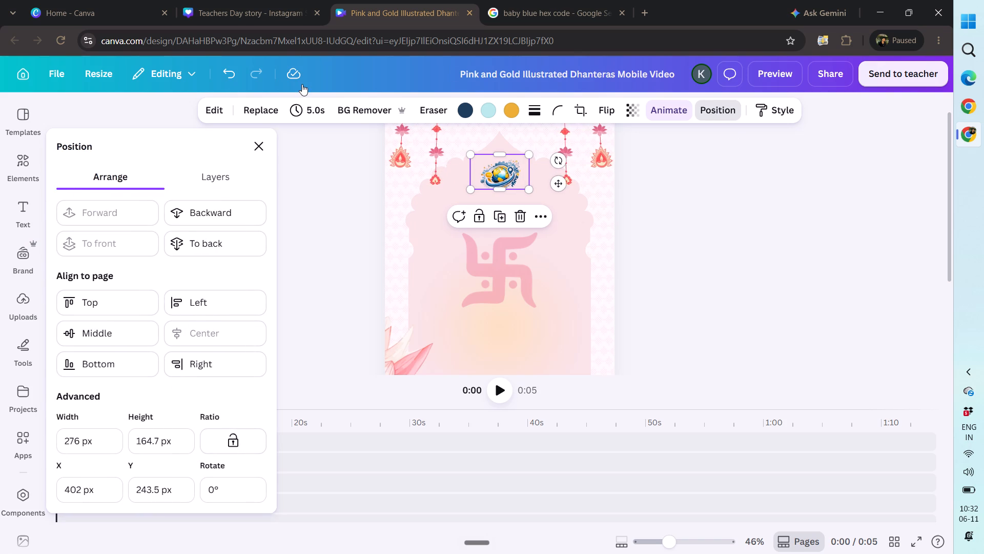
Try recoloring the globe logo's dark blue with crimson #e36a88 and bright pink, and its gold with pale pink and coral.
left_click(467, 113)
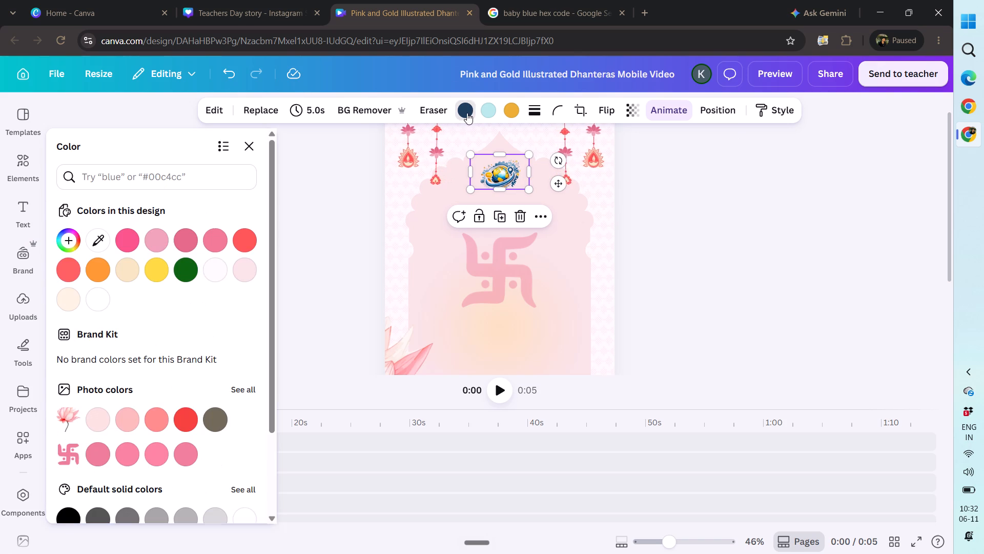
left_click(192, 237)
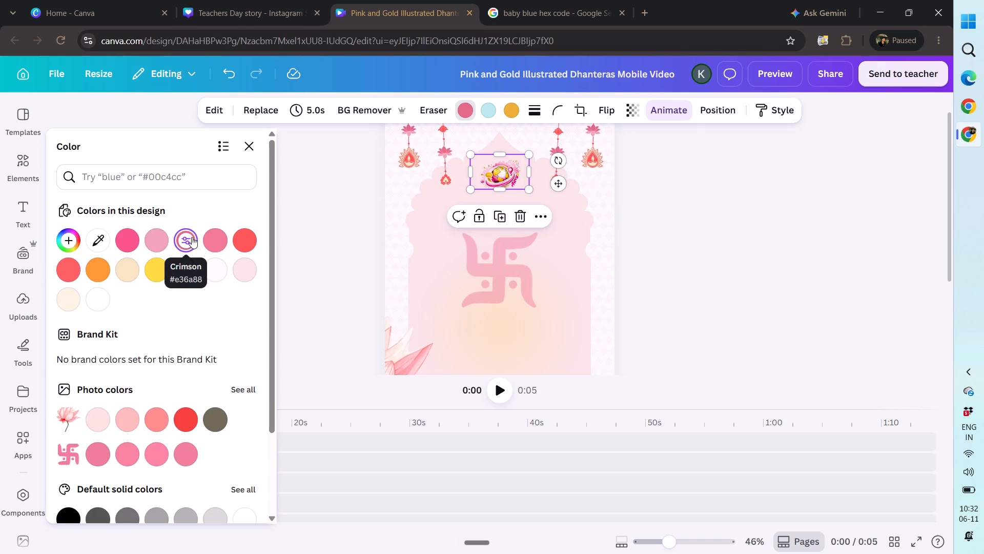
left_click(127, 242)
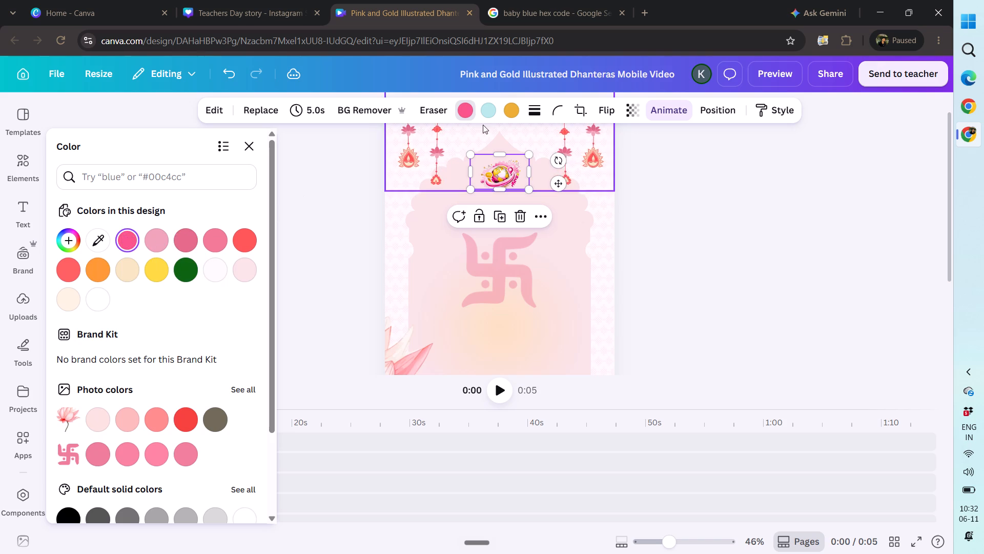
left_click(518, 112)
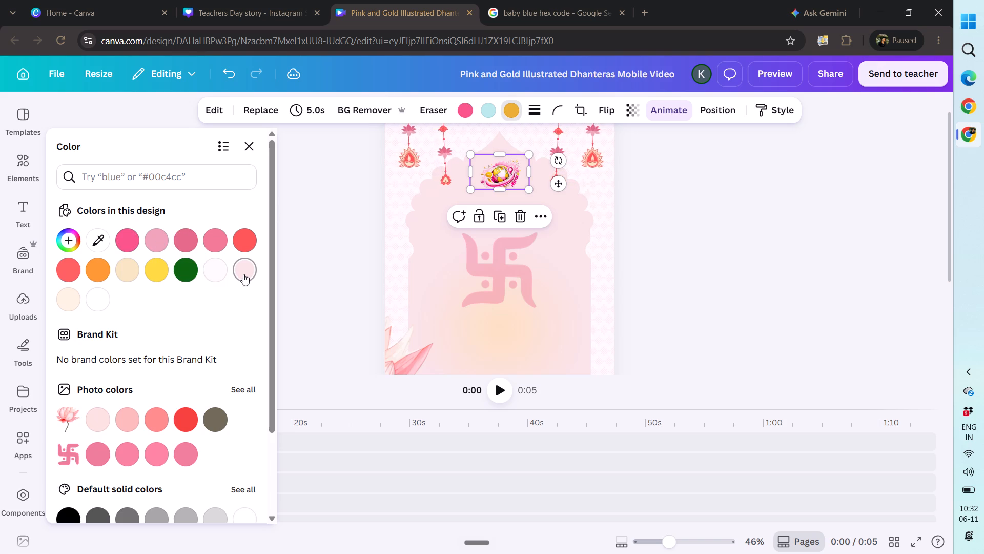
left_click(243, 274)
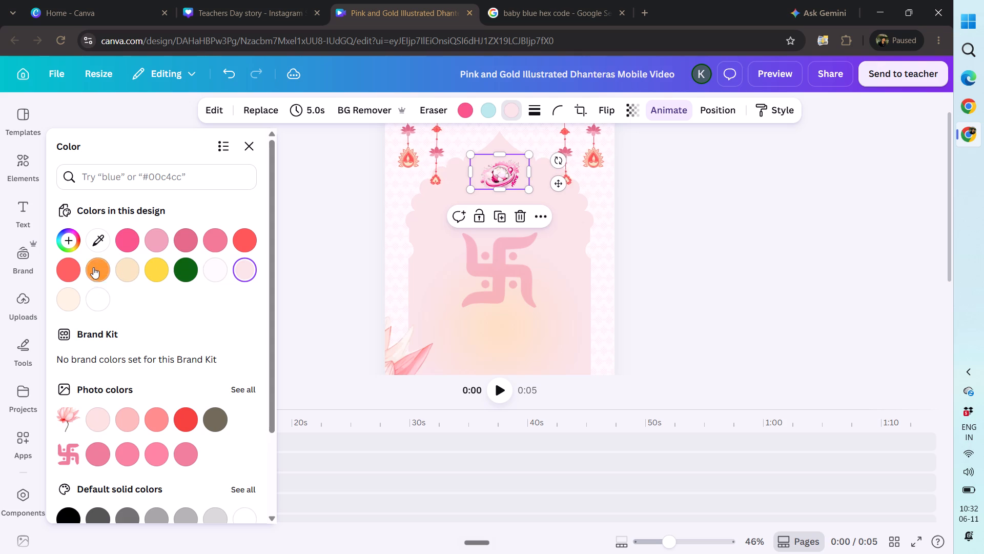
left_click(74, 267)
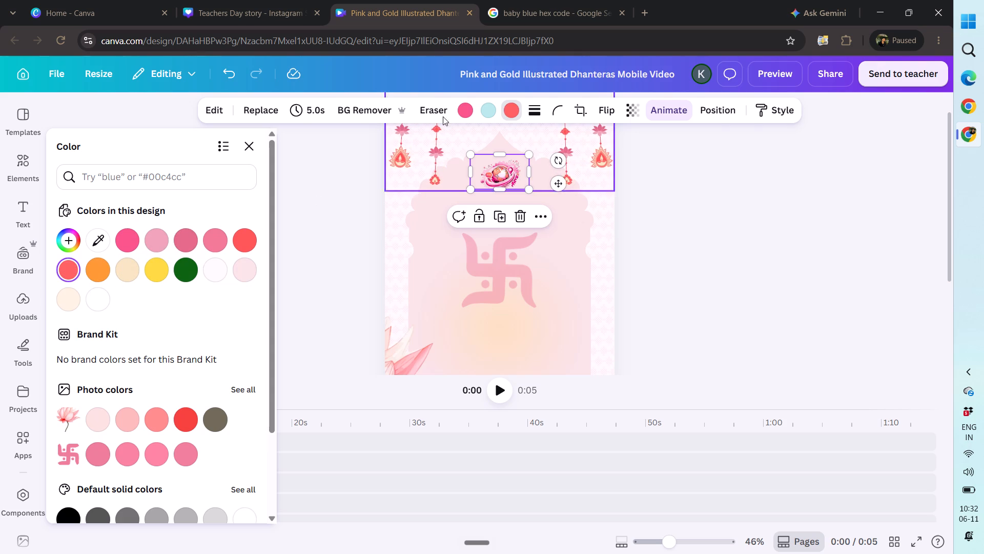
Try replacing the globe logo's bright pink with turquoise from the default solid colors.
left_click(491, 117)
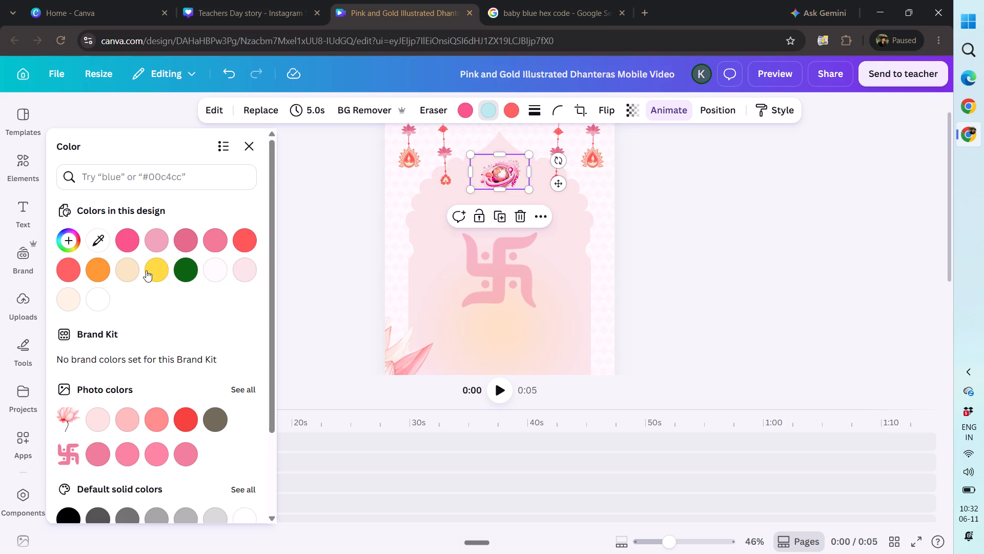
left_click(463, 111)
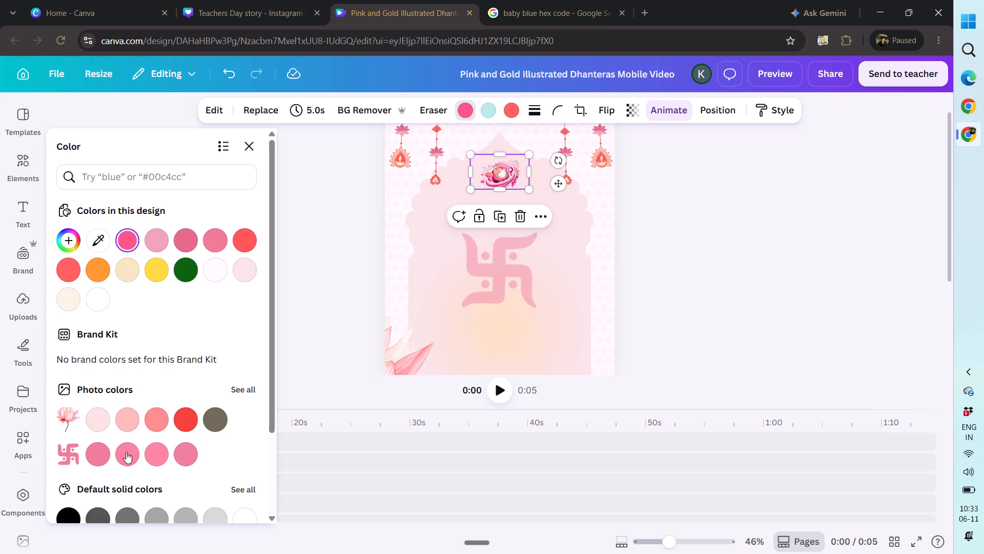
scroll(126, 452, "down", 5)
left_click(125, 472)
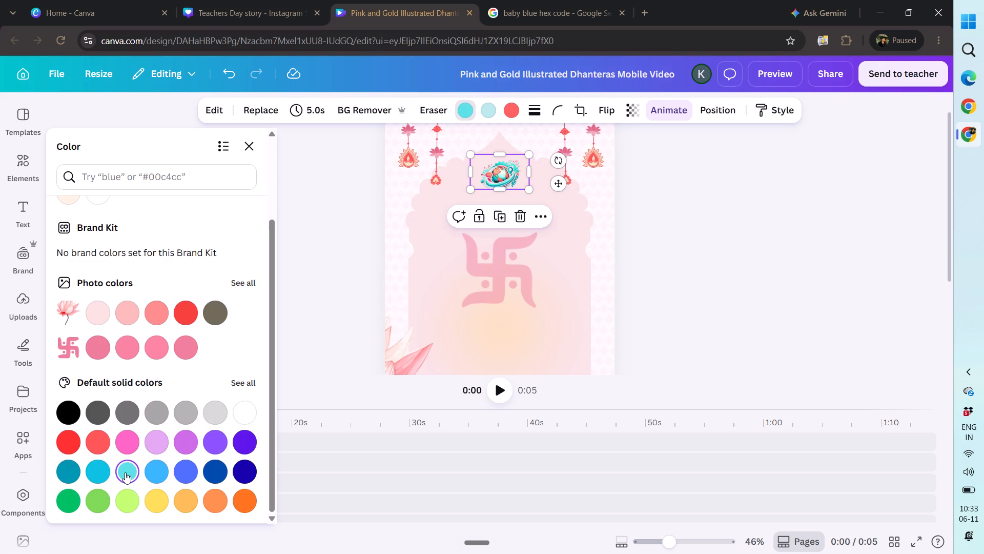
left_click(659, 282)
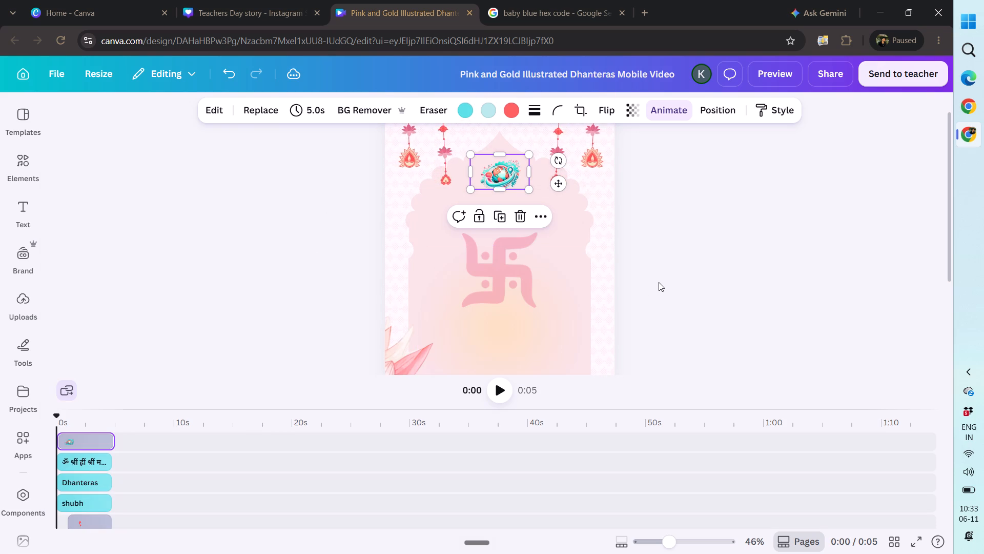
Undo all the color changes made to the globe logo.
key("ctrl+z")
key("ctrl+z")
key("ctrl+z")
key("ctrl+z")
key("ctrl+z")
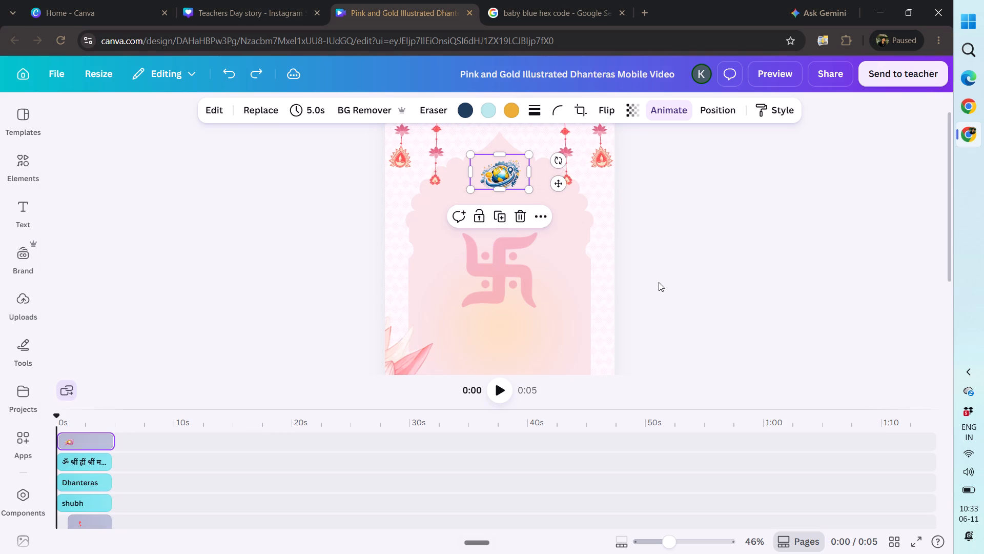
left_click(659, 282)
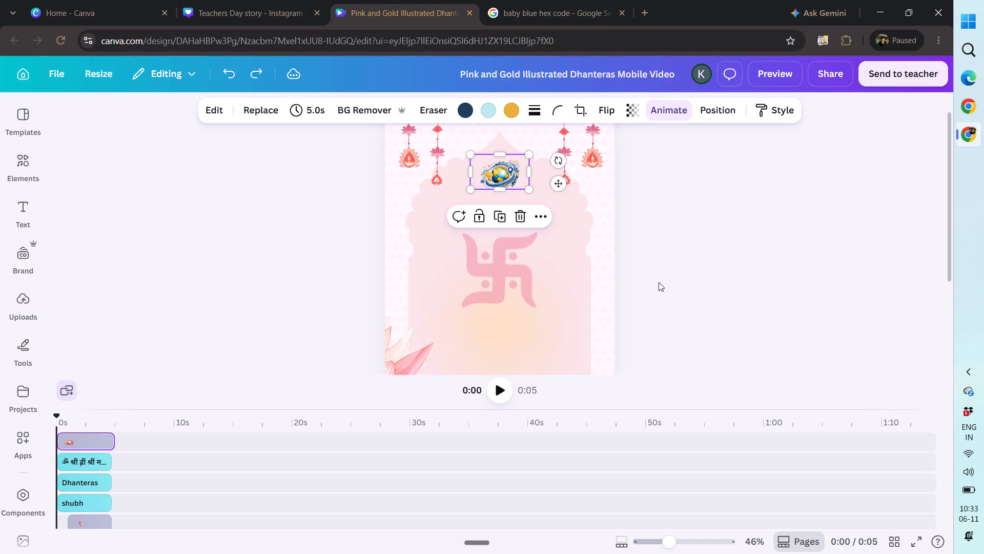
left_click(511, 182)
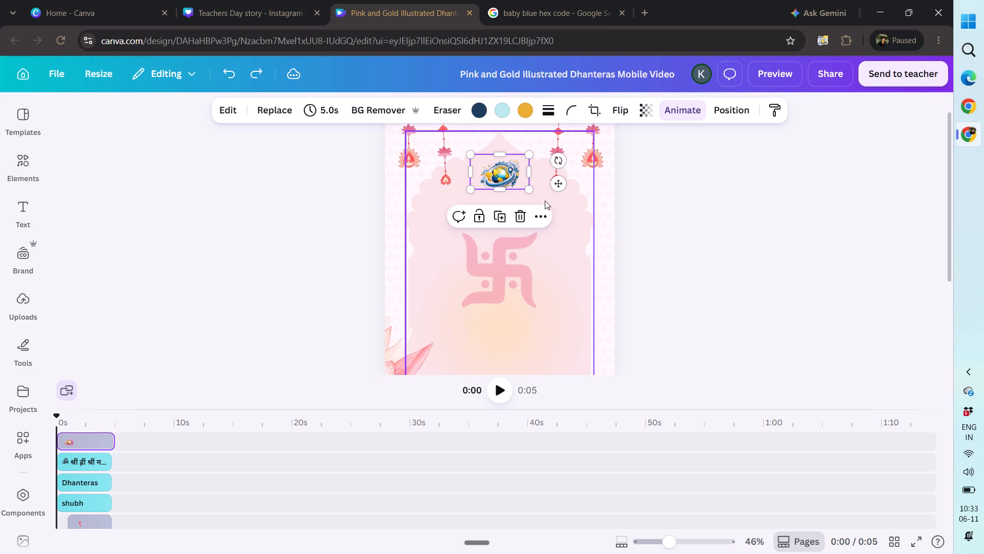
Shrink the globe logo to about 256 by 153 px and move it slightly higher, centered beneath the arch peak.
left_click(528, 188)
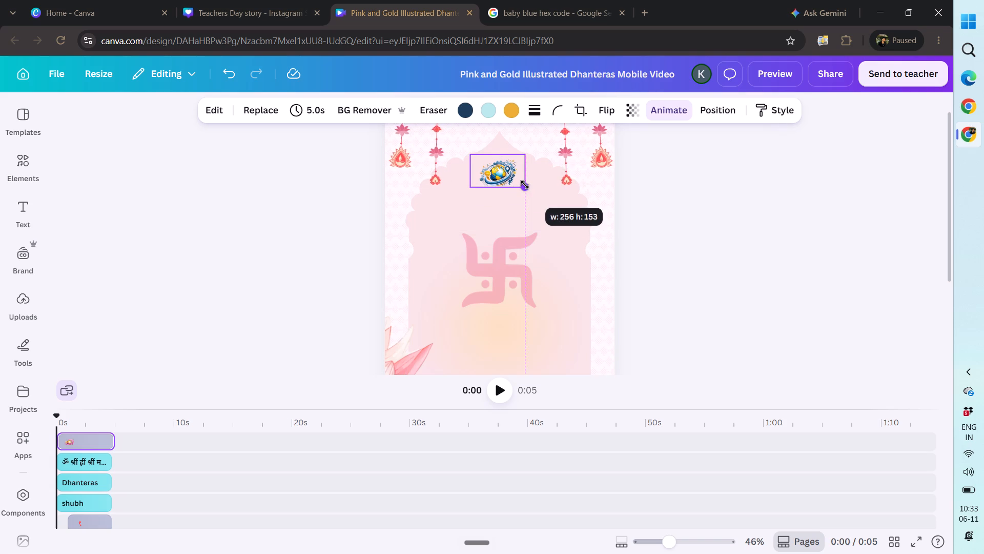
left_click(498, 174)
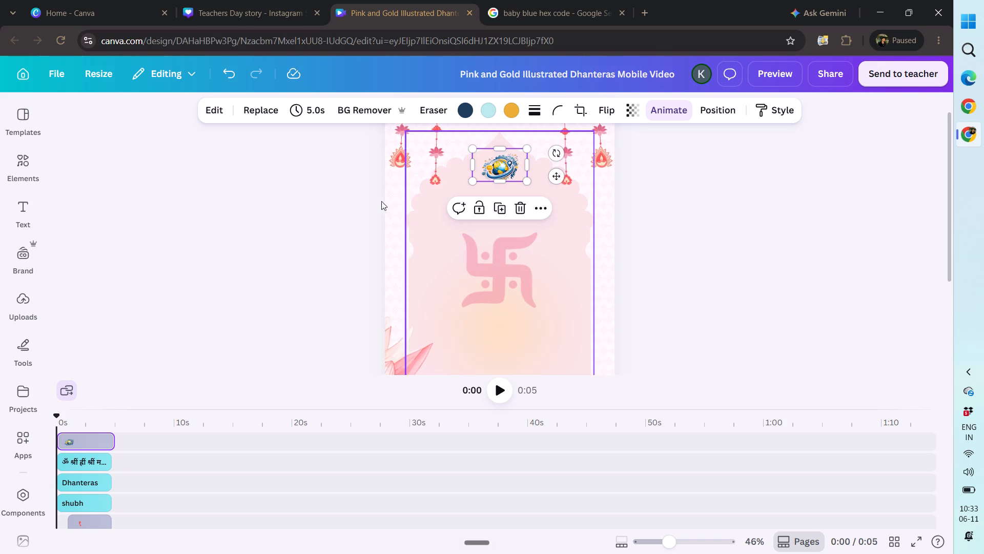
Add a new text box to the page and set its font size to 10.
left_click(16, 224)
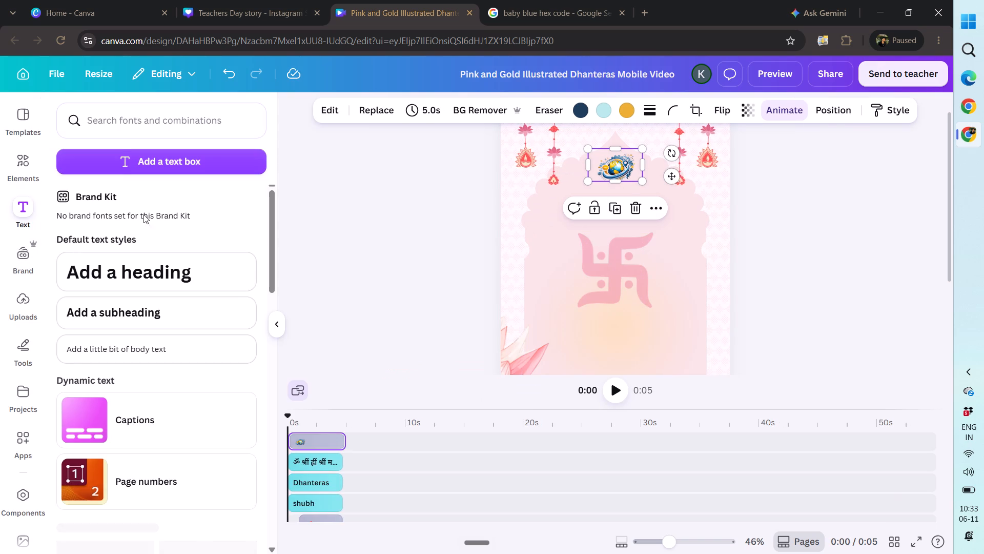
left_click(122, 152)
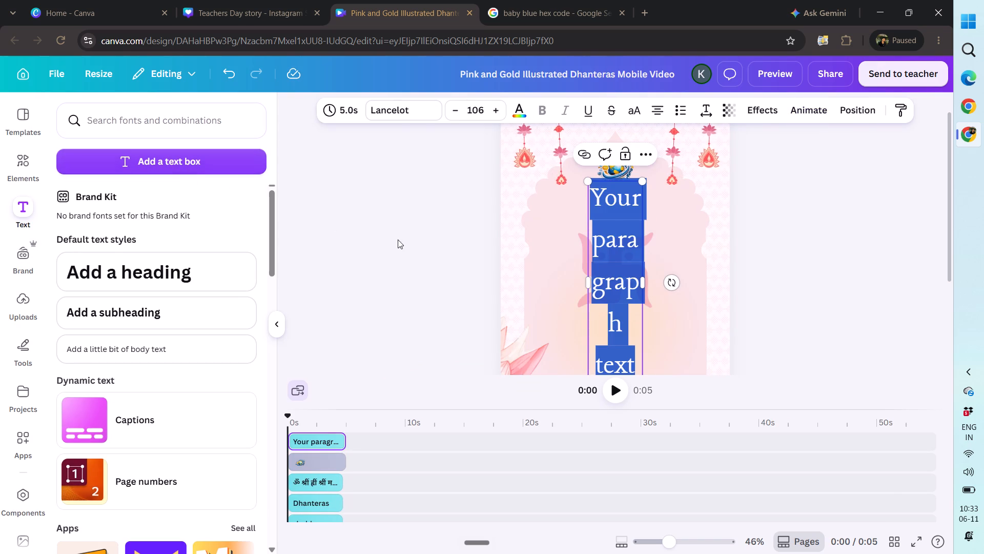
left_click(481, 109)
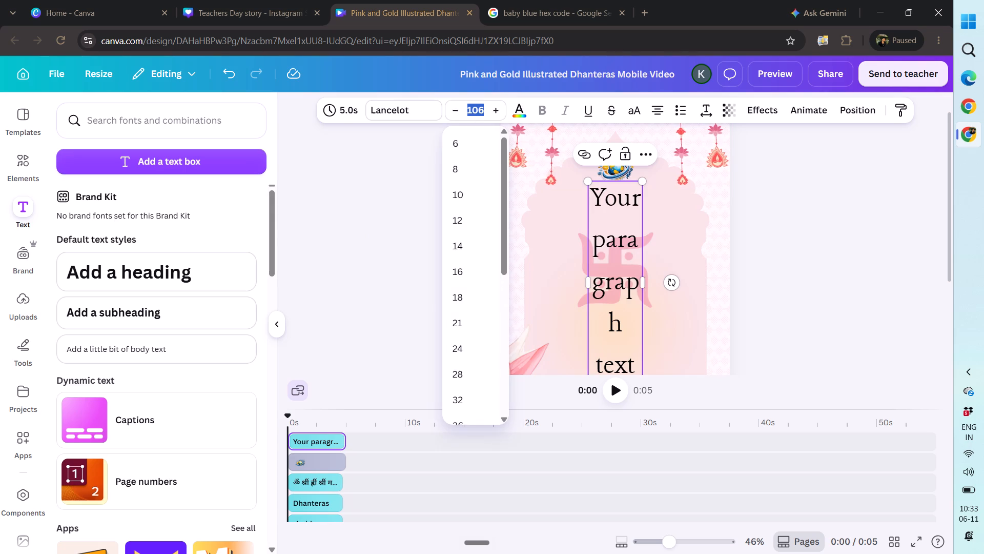
type("10")
key("Return")
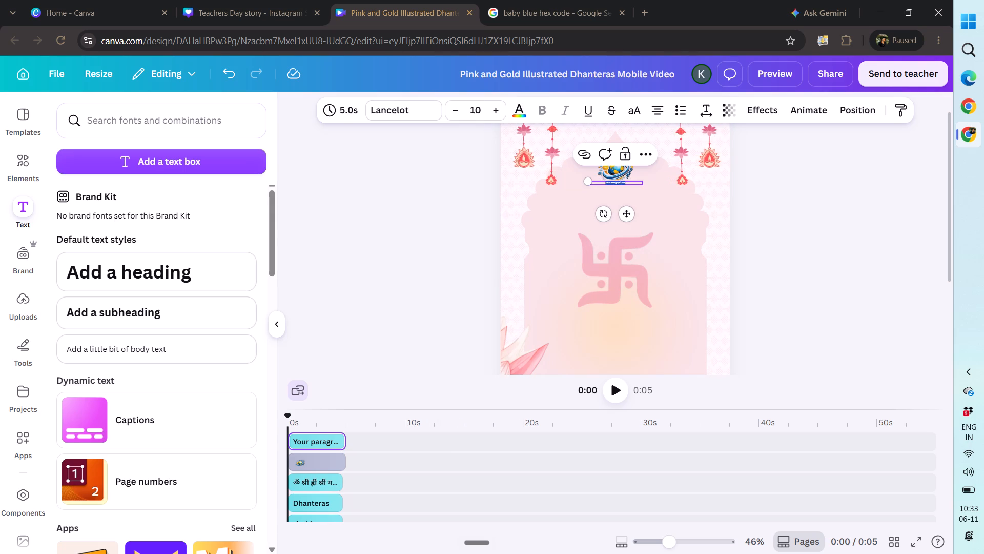
Enter "Department of PR & International Relations" in the new text box and raise its font size to 12.
key("shift+d")
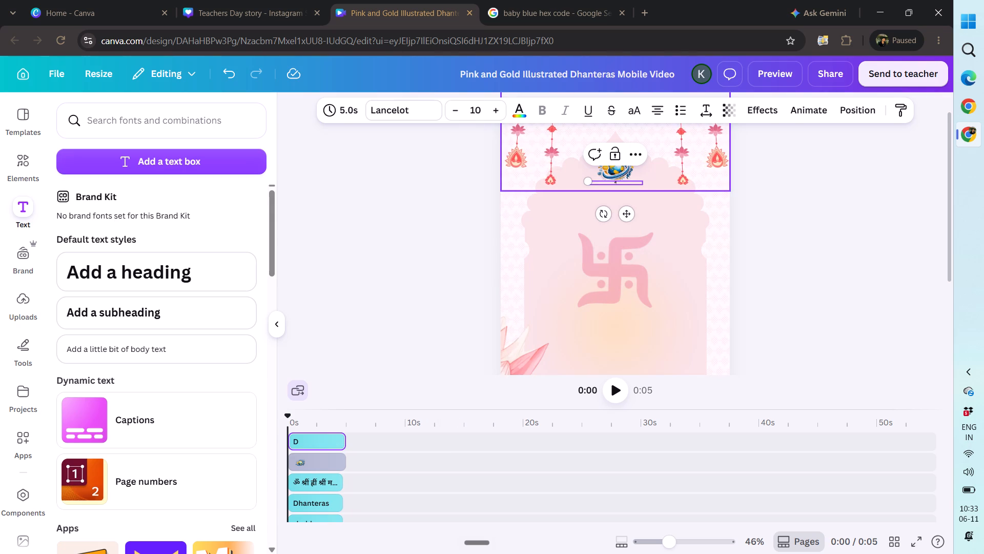
type("ep")
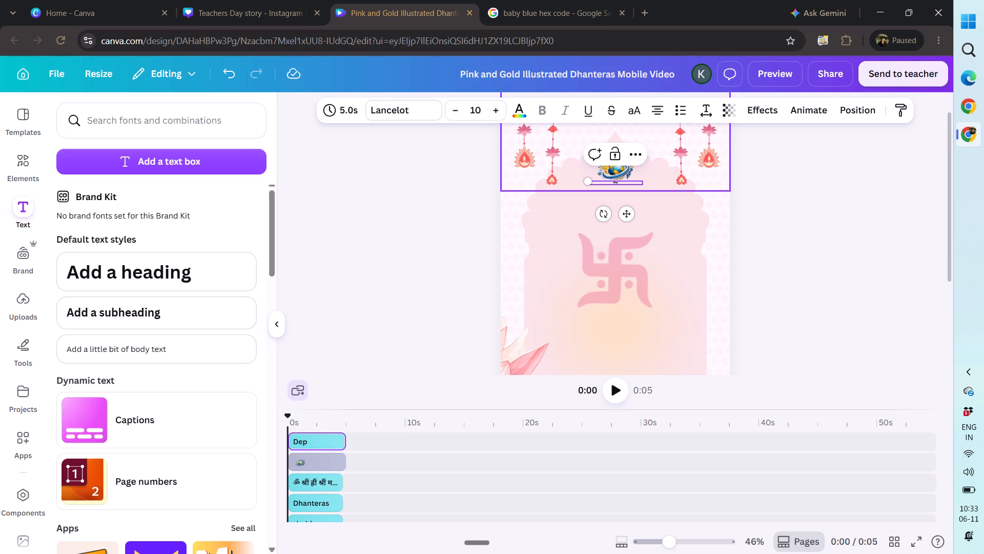
left_click(494, 106)
left_click(494, 106)
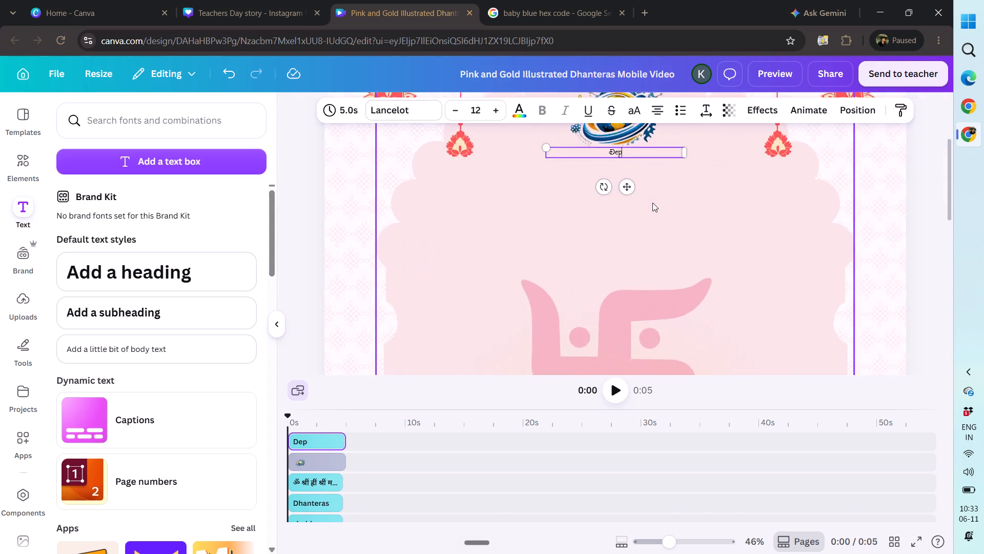
type("art")
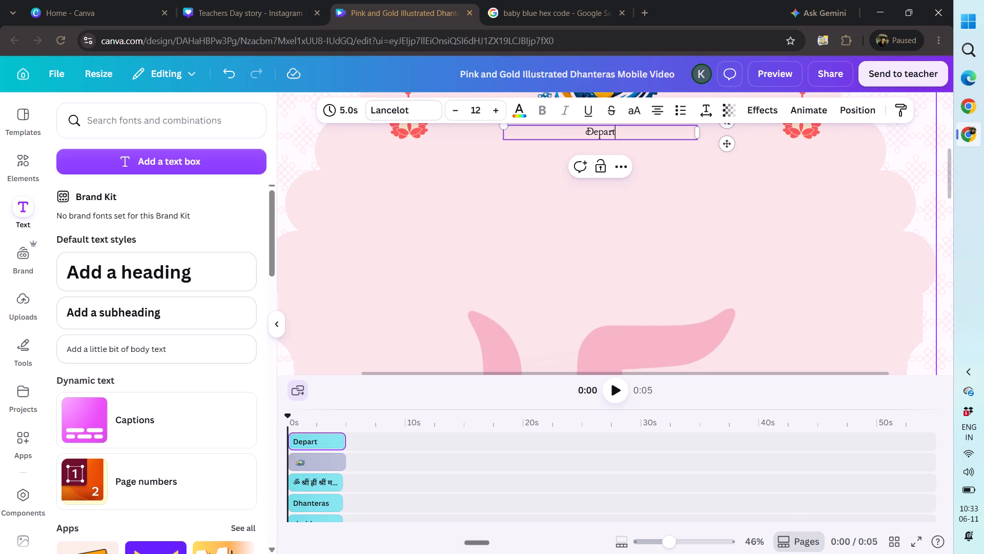
type("ment of")
key("space")
type("PR")
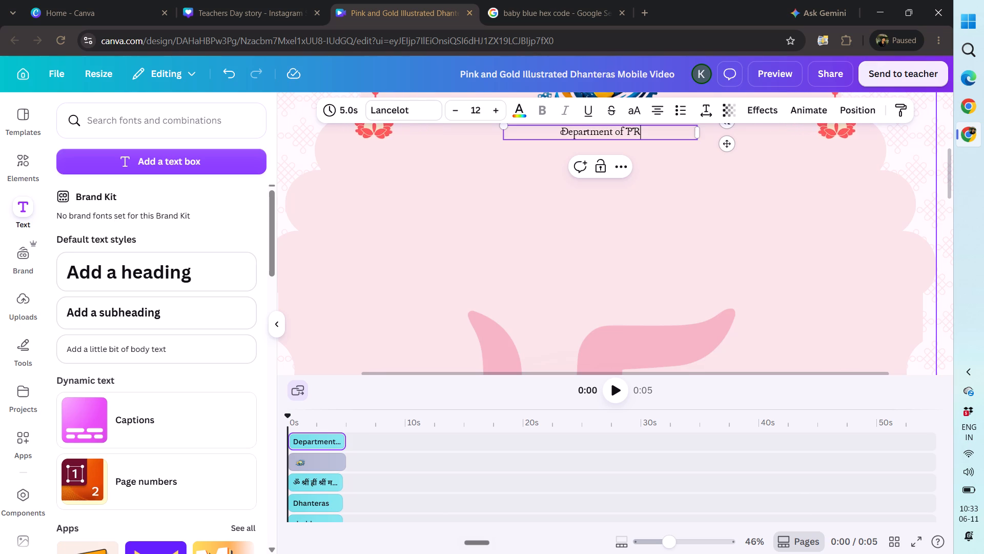
key("space")
key("a")
key("BackSpace")
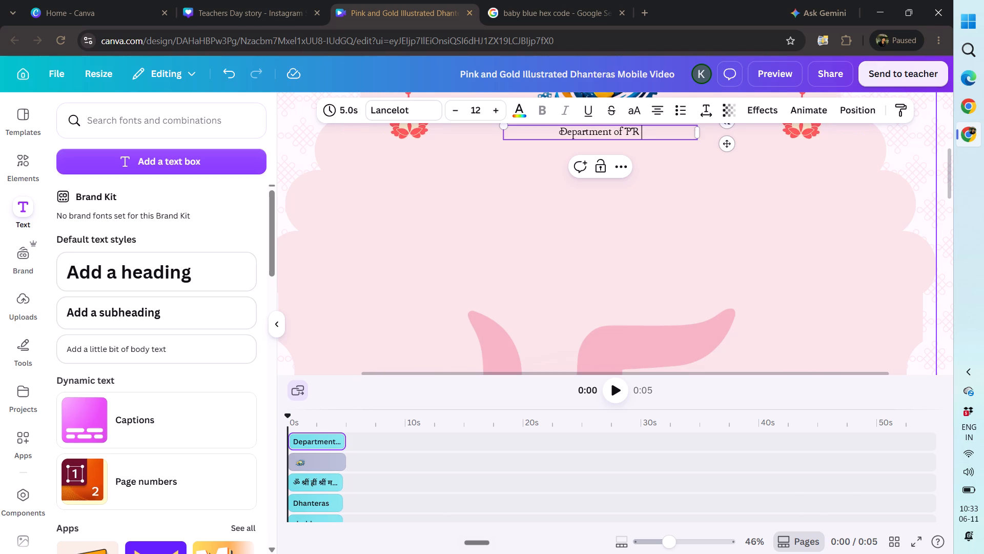
type("&")
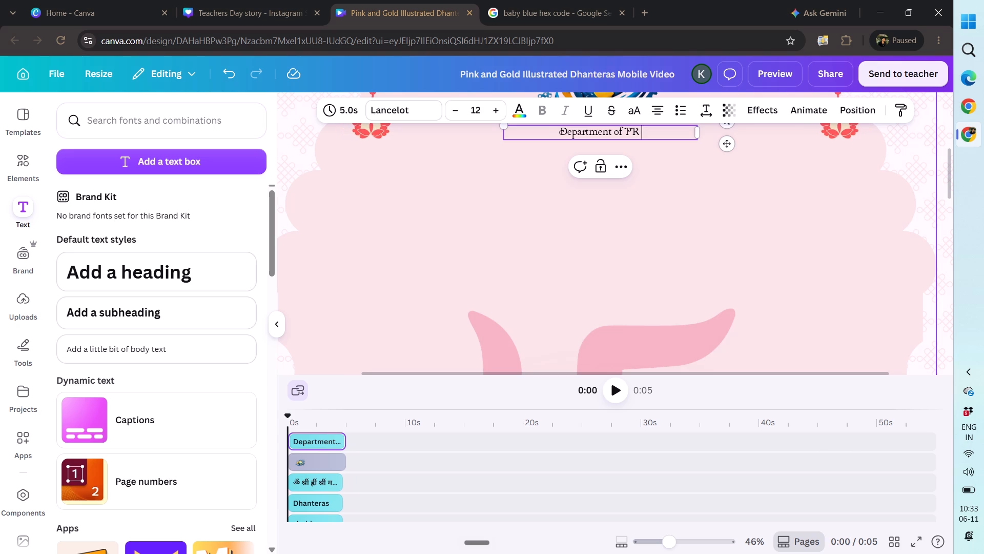
key("space")
type("IN")
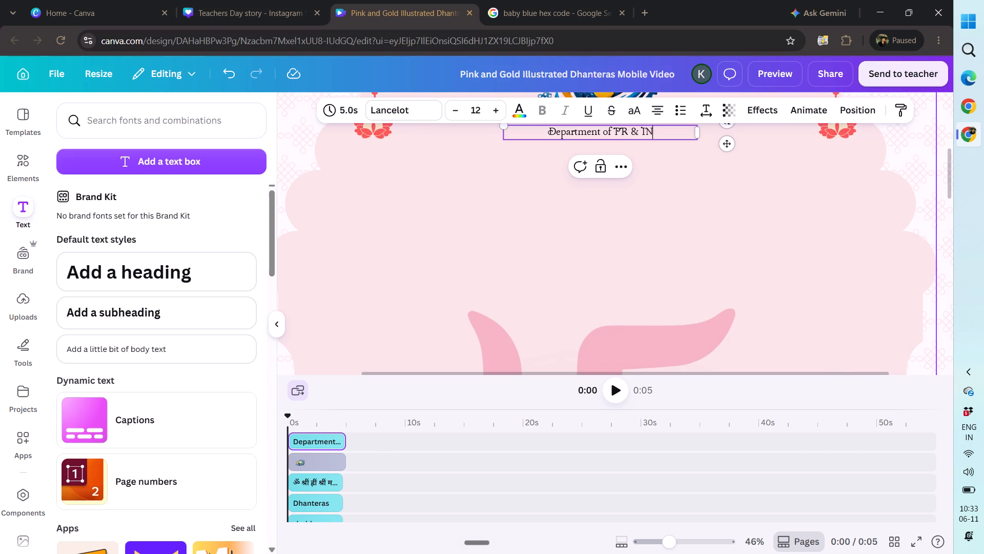
key("BackSpace")
type("nter")
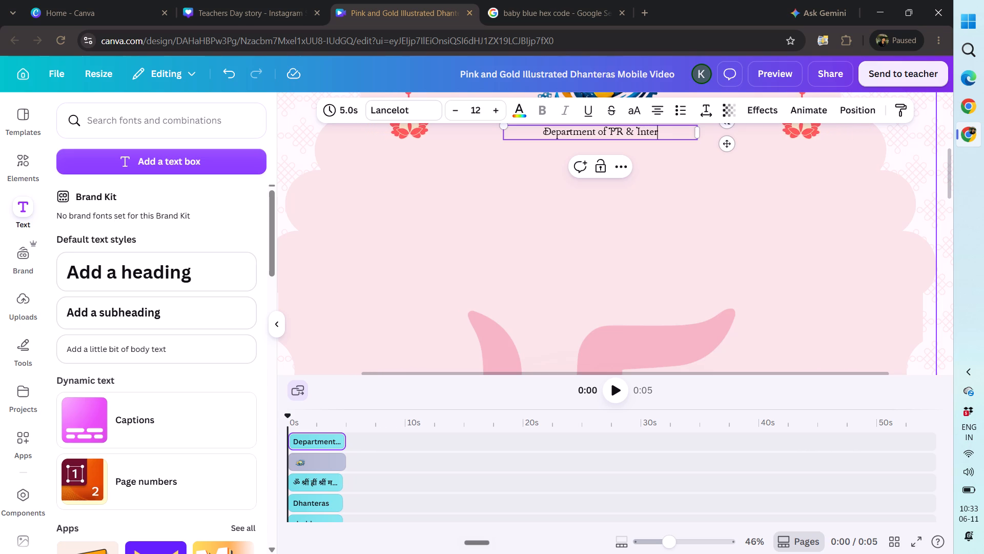
type("nationals")
key("BackSpace")
key("space")
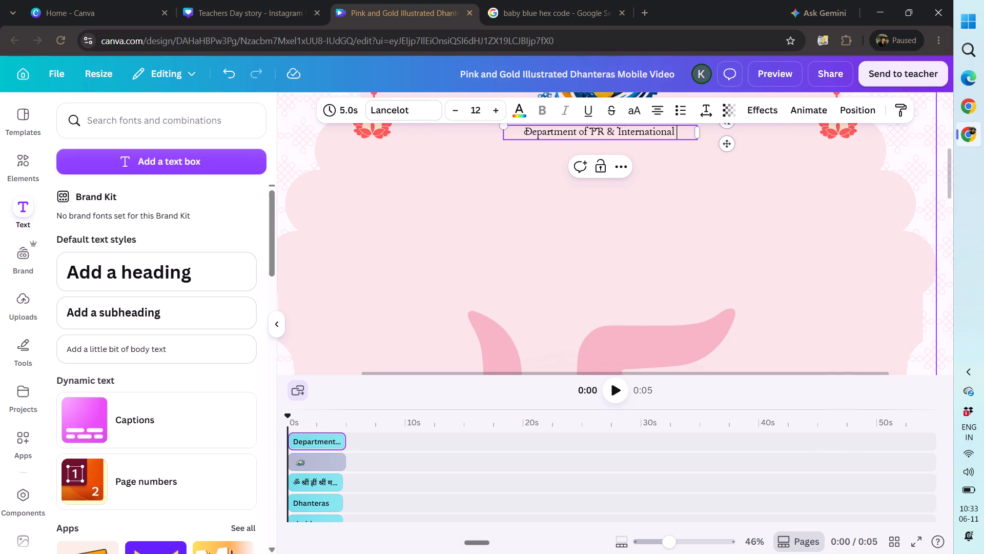
type("Rela")
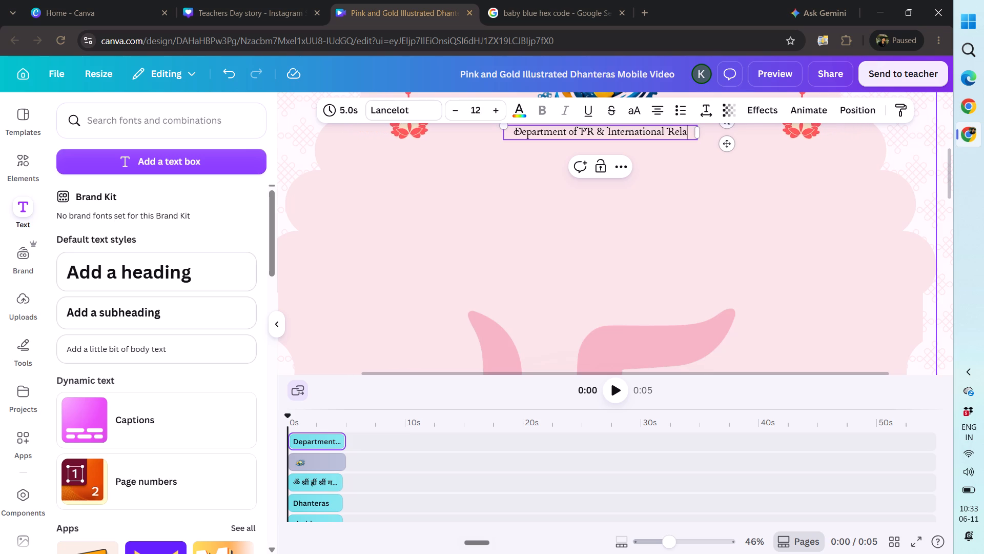
type("tion")
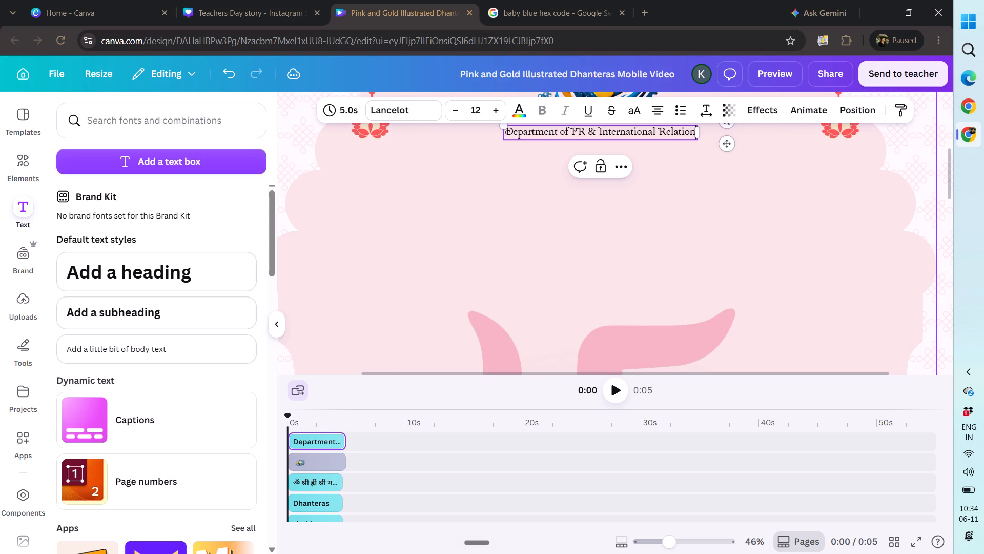
key("s")
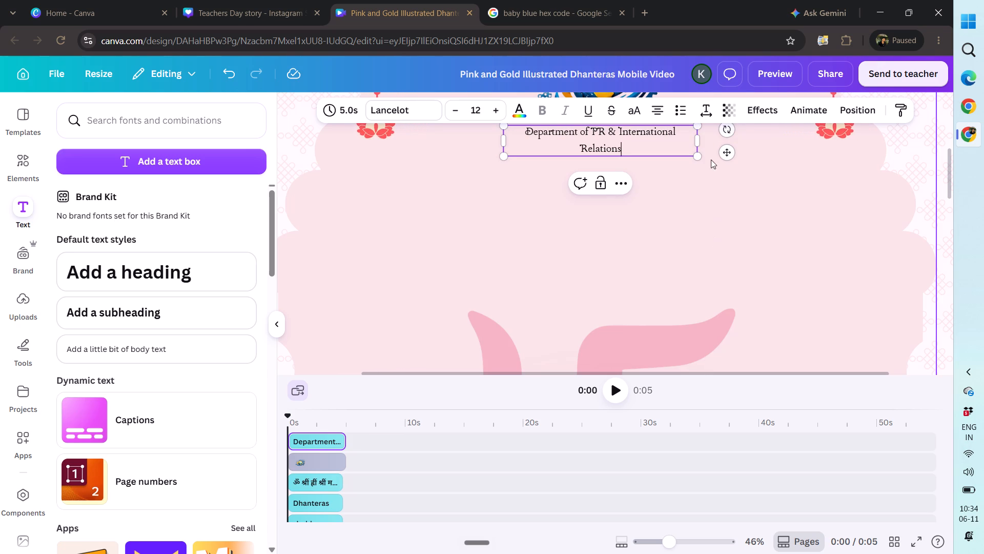
Widen the department text box to about 408 px and set its font size to 15, keeping the text on one line.
left_click_drag(701, 138, 711, 136)
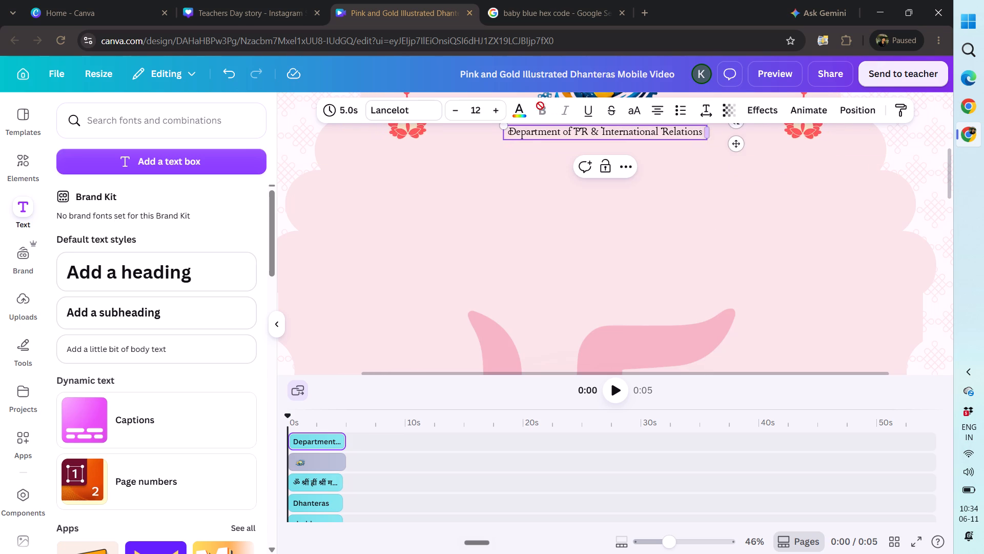
triple_click(499, 113)
triple_click(499, 113)
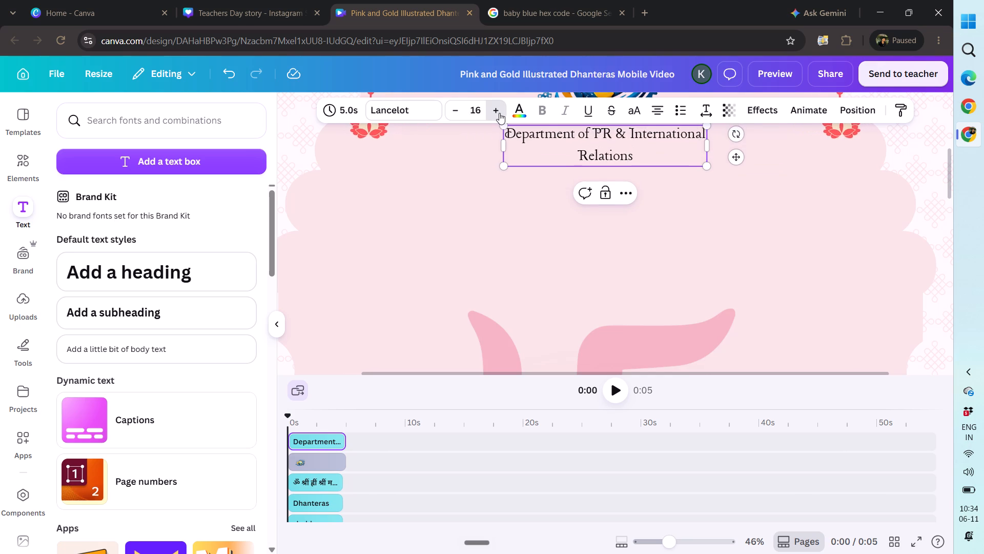
left_click_drag(707, 146, 735, 144)
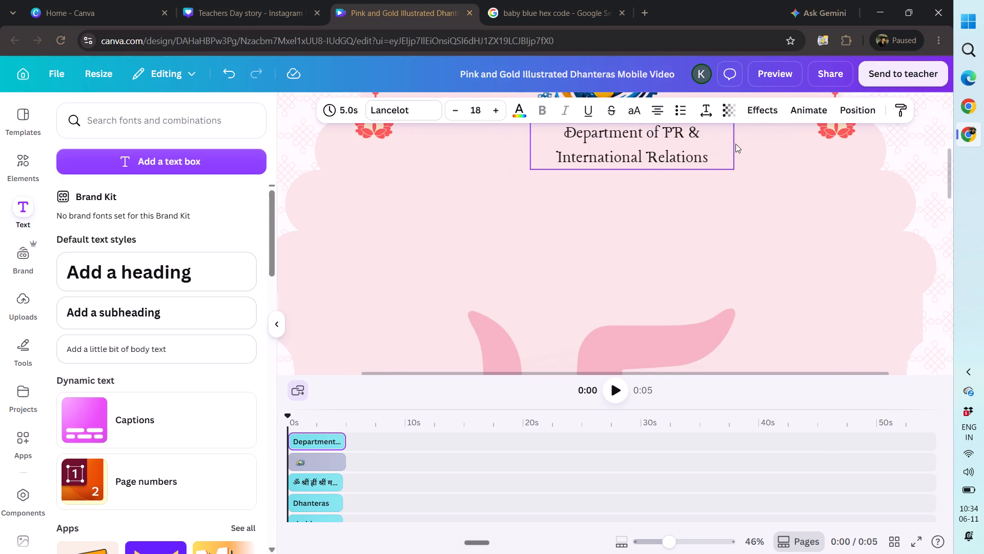
left_click_drag(735, 144, 747, 140)
left_click_drag(749, 140, 837, 129)
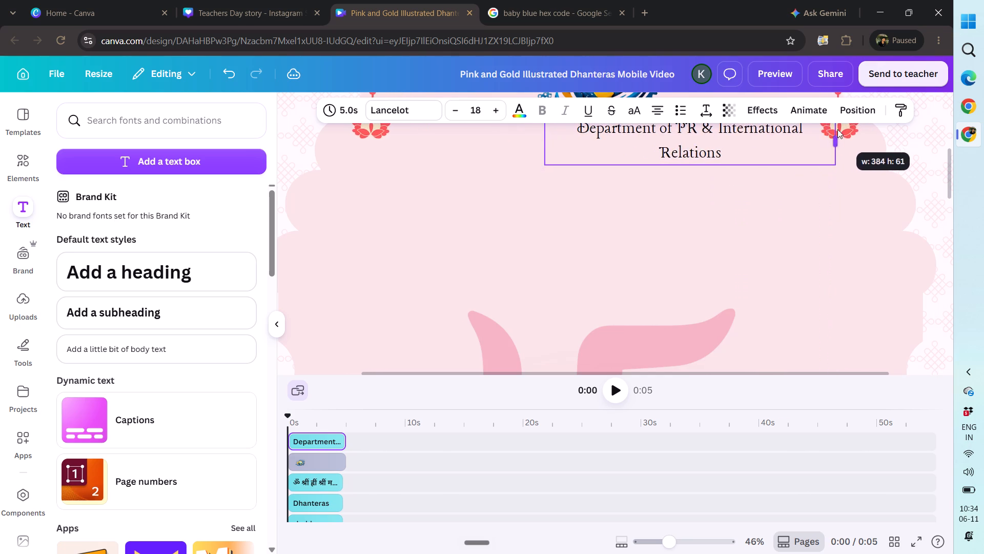
left_click_drag(837, 129, 855, 127)
triple_click(460, 114)
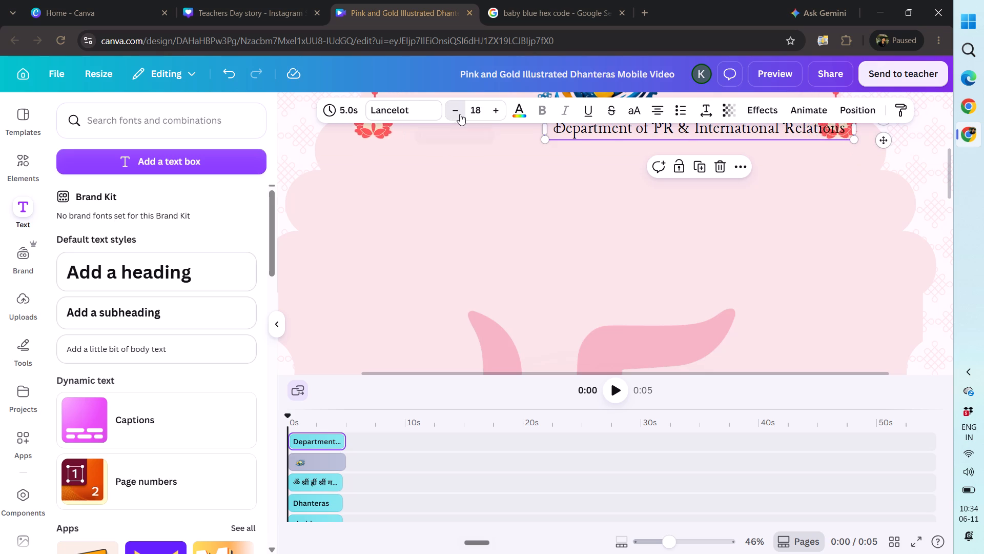
Center the department text horizontally on the page.
left_click(857, 112)
left_click(199, 293)
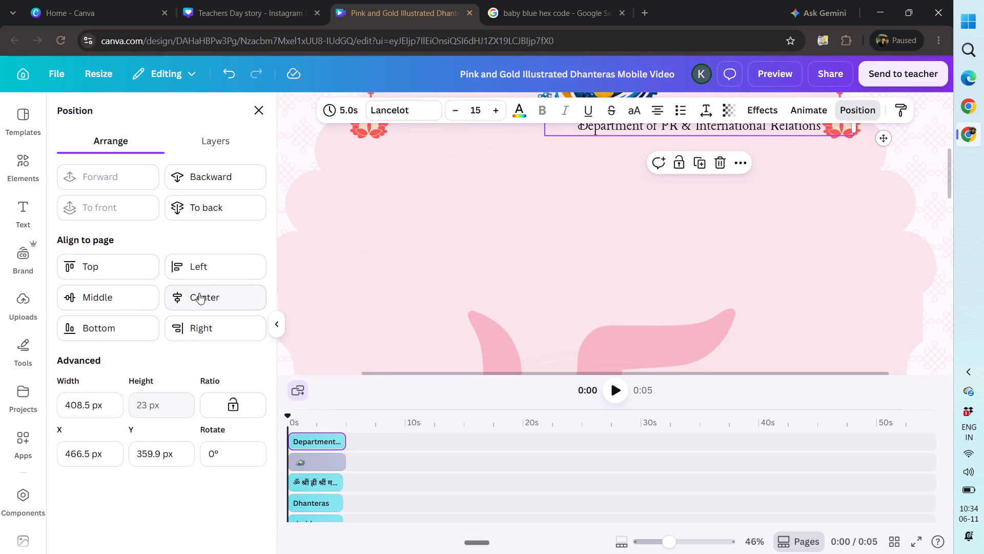
Shrink the globe logo to about 226 by 135 px and center it horizontally just above the department text.
scroll(589, 268, "up", 2)
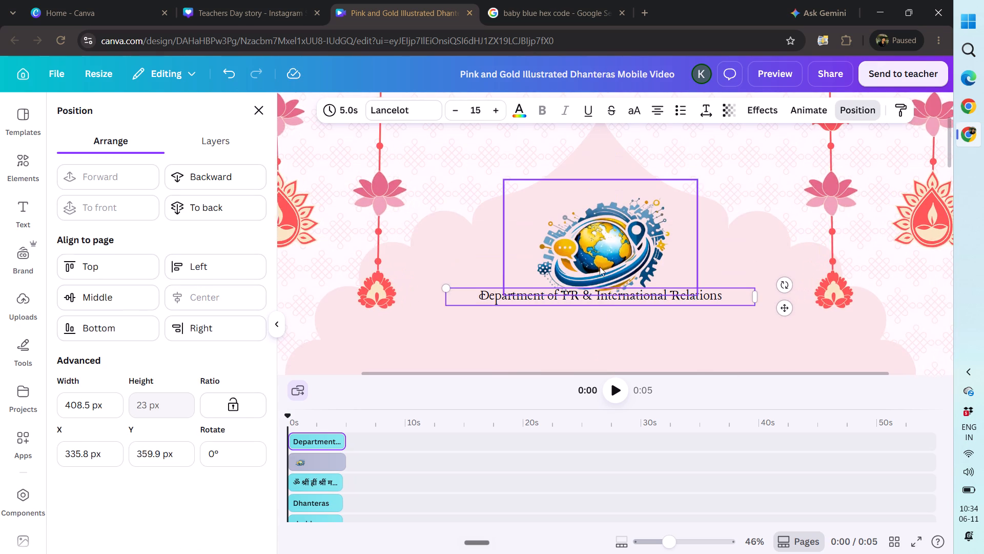
left_click(604, 243)
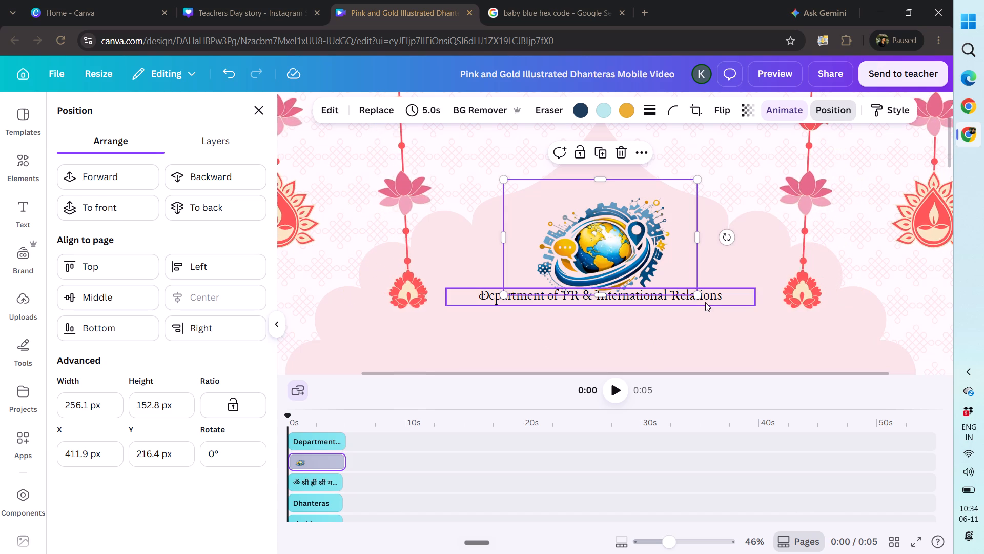
left_click_drag(694, 292, 676, 272)
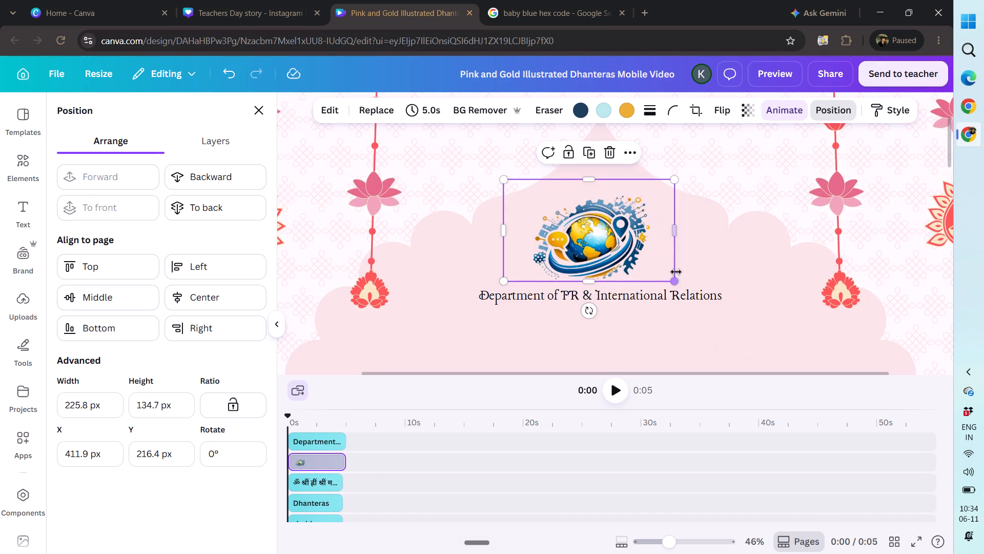
left_click_drag(560, 232, 574, 229)
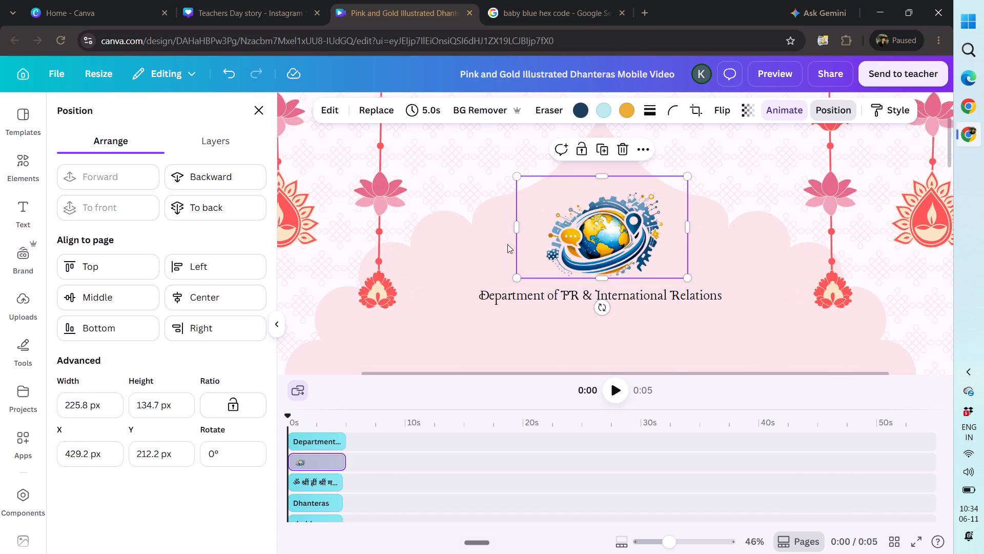
left_click(216, 296)
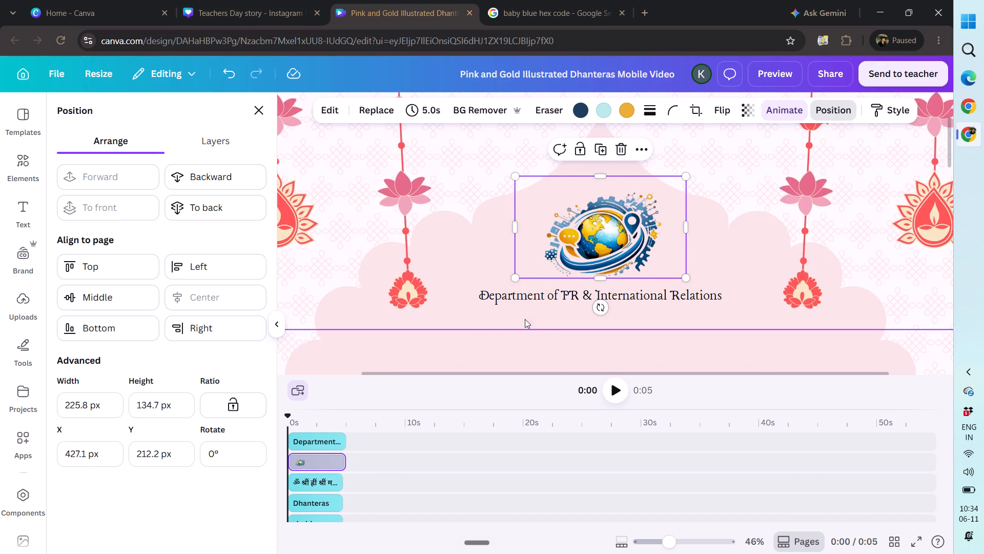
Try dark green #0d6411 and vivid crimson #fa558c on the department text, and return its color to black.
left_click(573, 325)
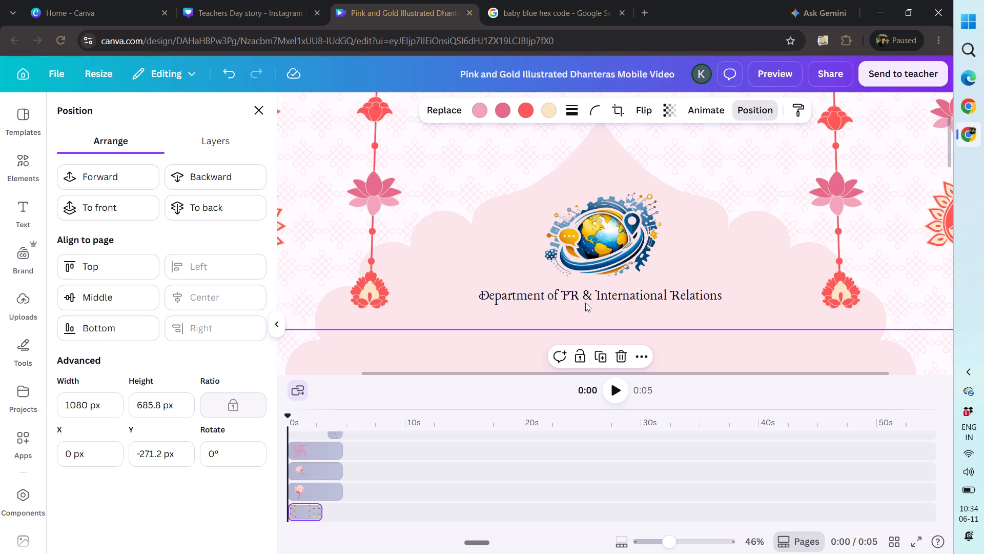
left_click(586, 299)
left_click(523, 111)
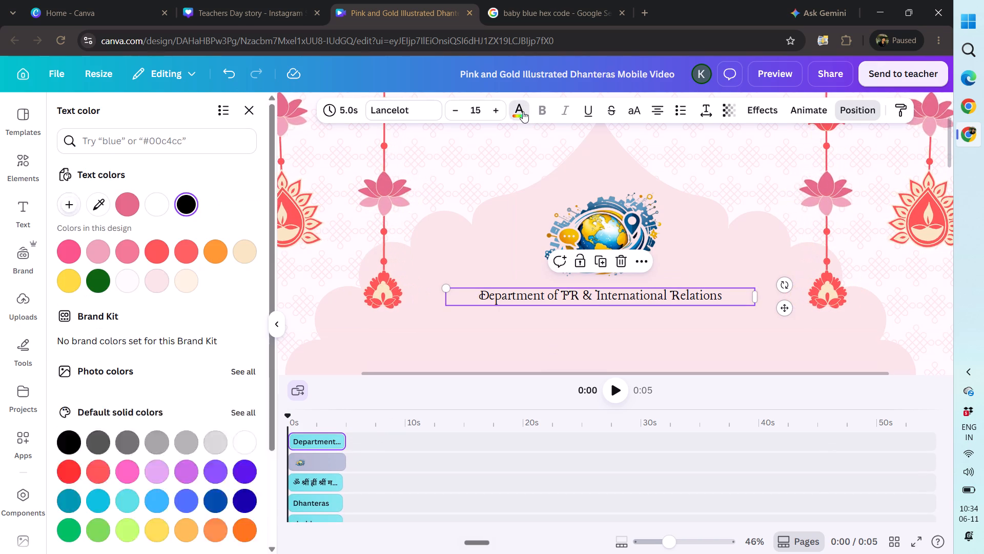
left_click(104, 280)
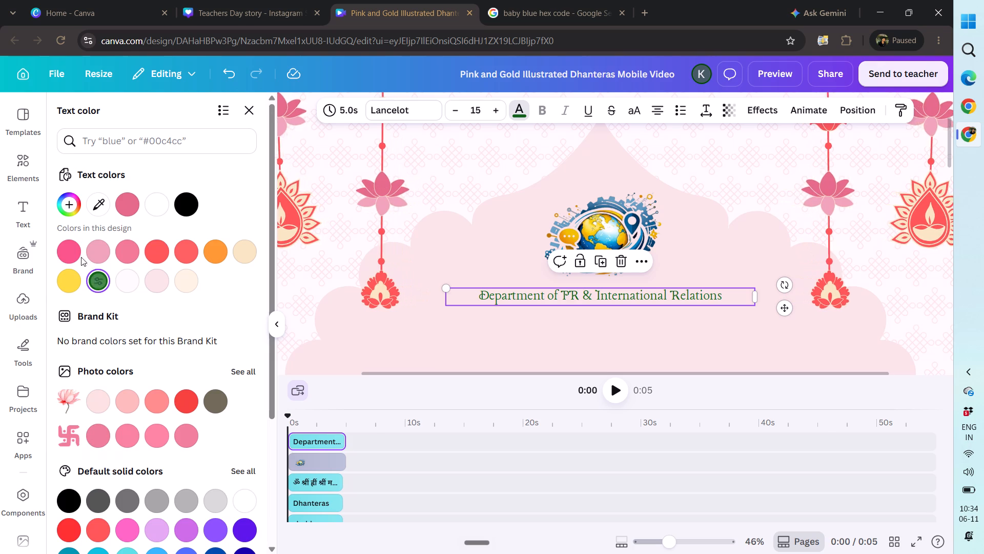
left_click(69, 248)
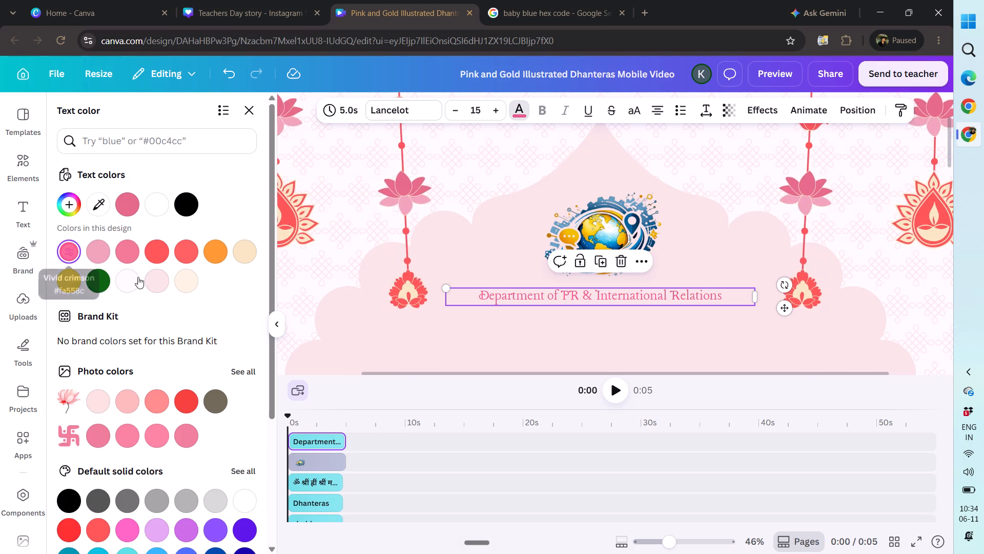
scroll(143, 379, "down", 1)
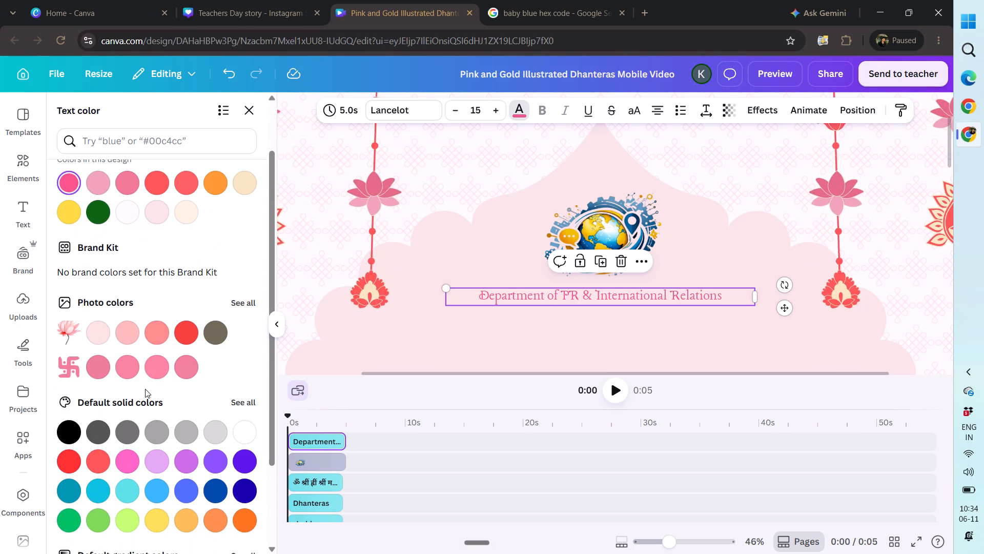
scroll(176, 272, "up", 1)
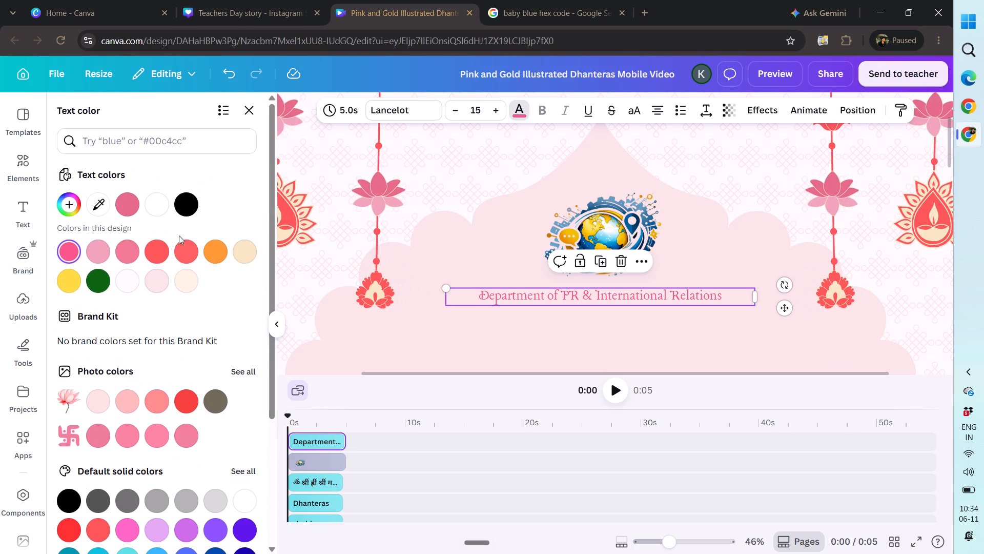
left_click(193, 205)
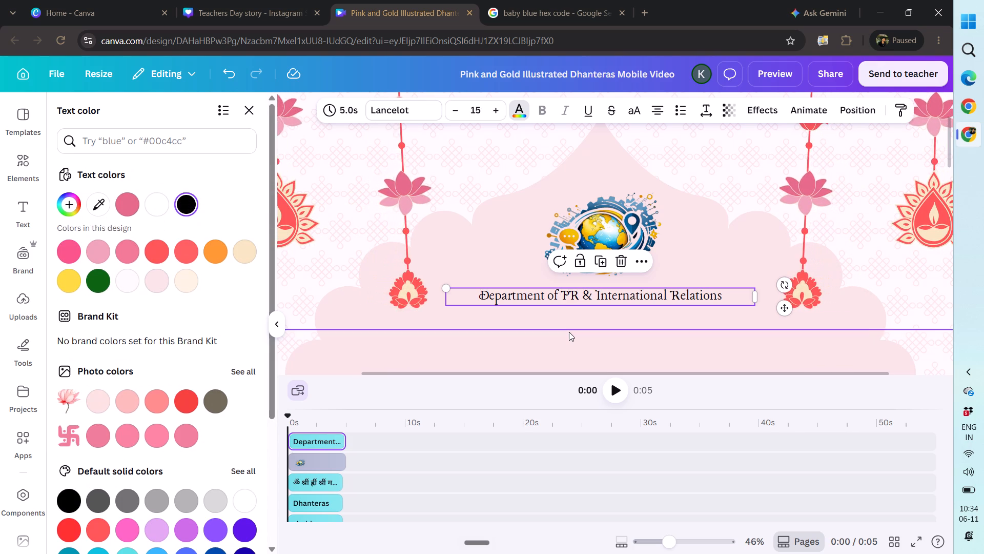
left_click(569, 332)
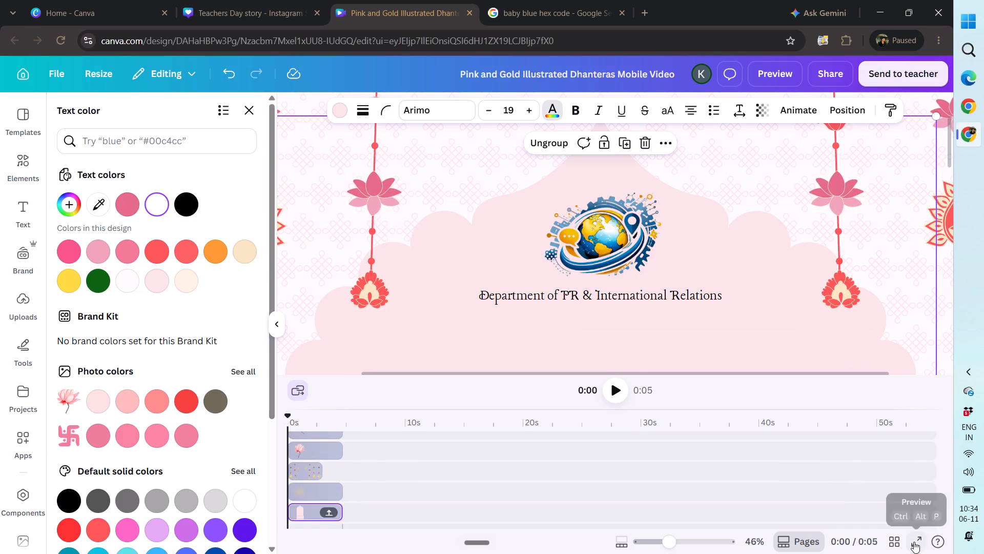
Preview the design full screen to check the logo and department text, and return to the editor.
left_click(914, 542)
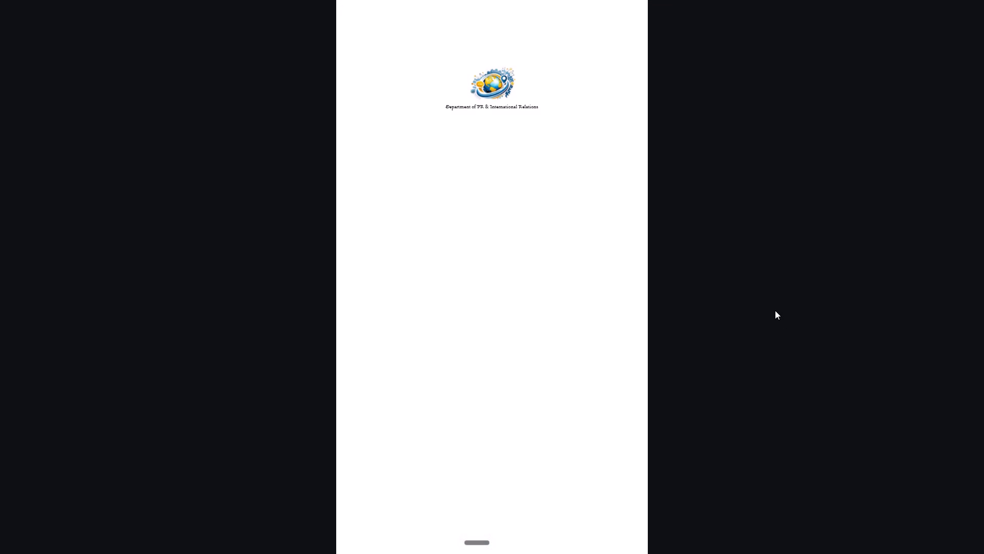
key("Escape")
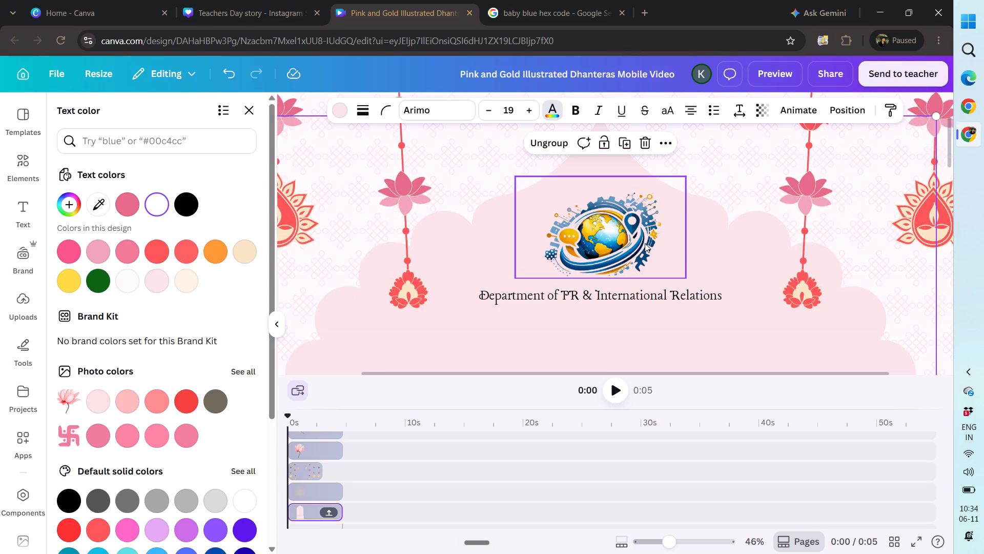
Shrink the globe logo slightly and nudge it up a little above the department text.
left_click(596, 222)
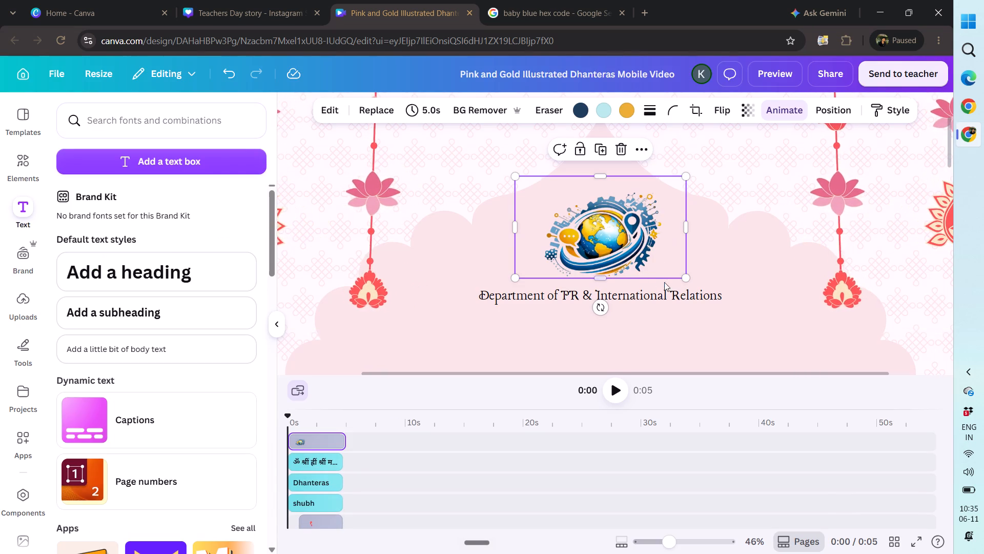
left_click_drag(686, 280, 673, 268)
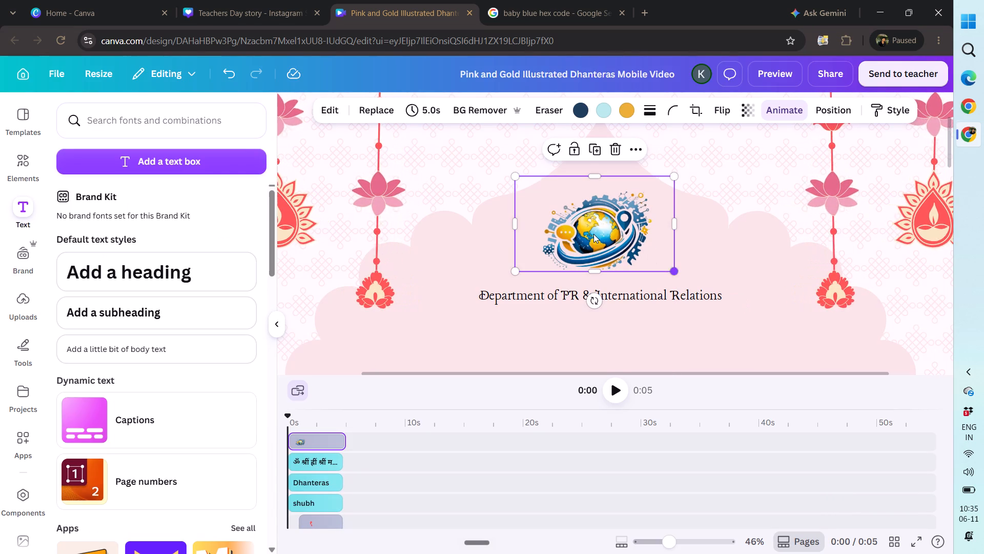
left_click(590, 234)
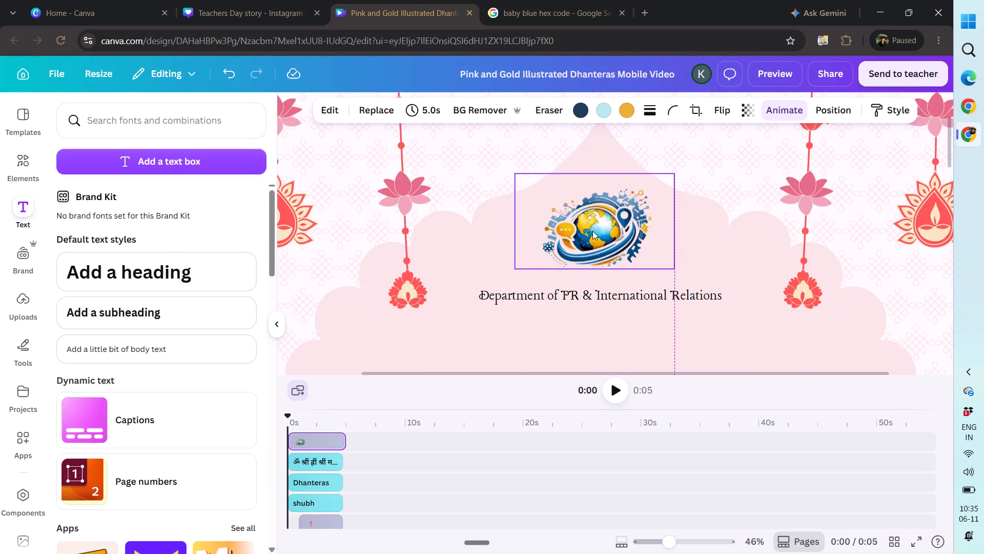
Scale the department text up to about font size 19.1 and center it horizontally on the page.
left_click(527, 298)
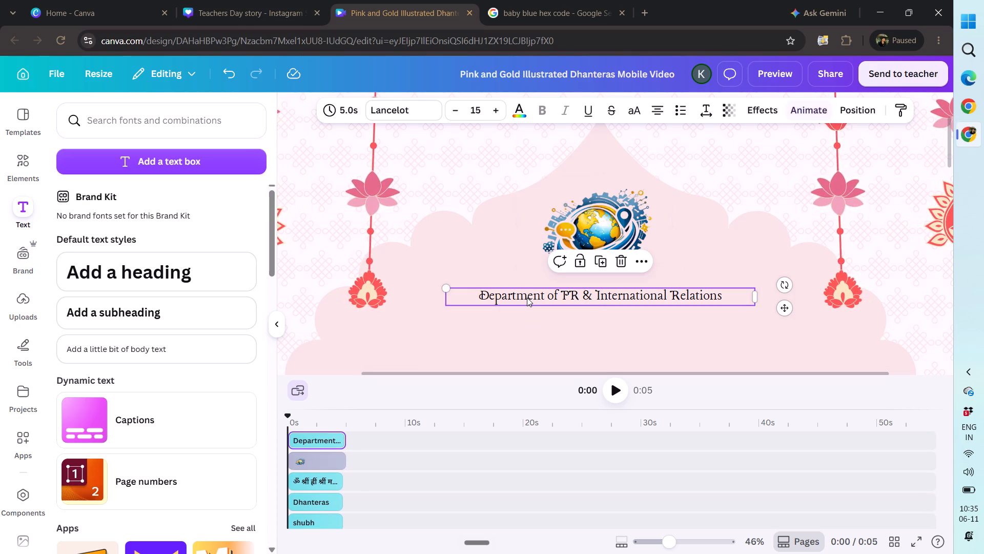
left_click_drag(445, 286, 399, 274)
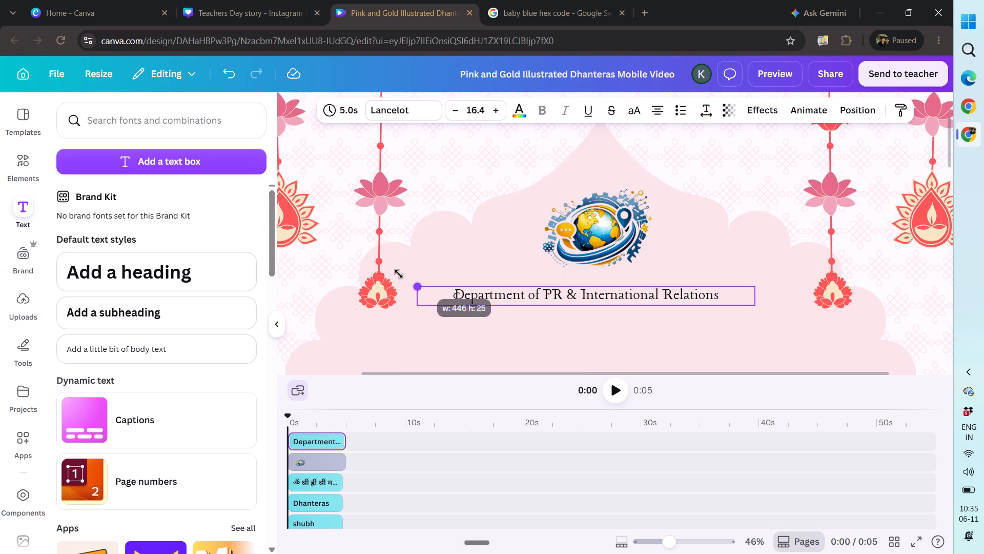
left_click_drag(399, 274, 362, 269)
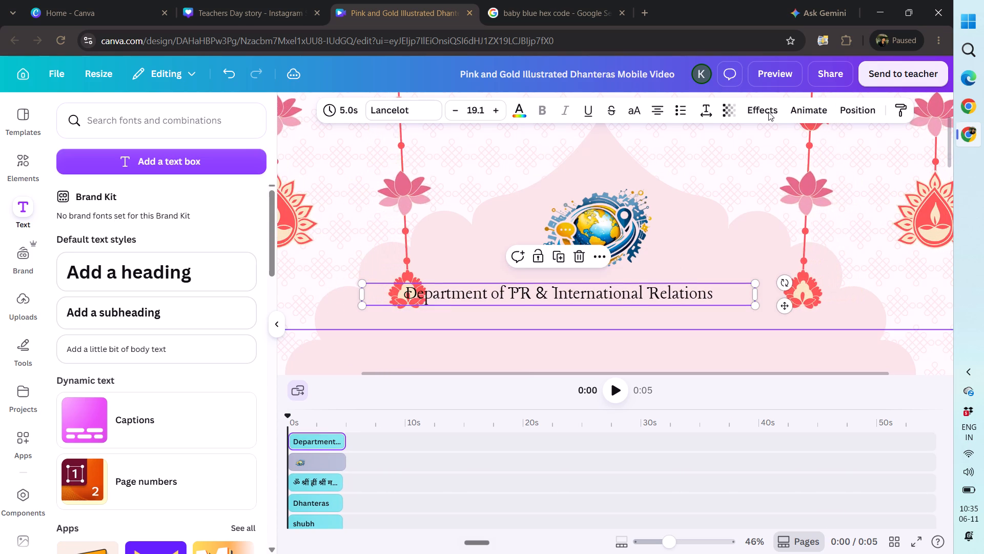
left_click(856, 112)
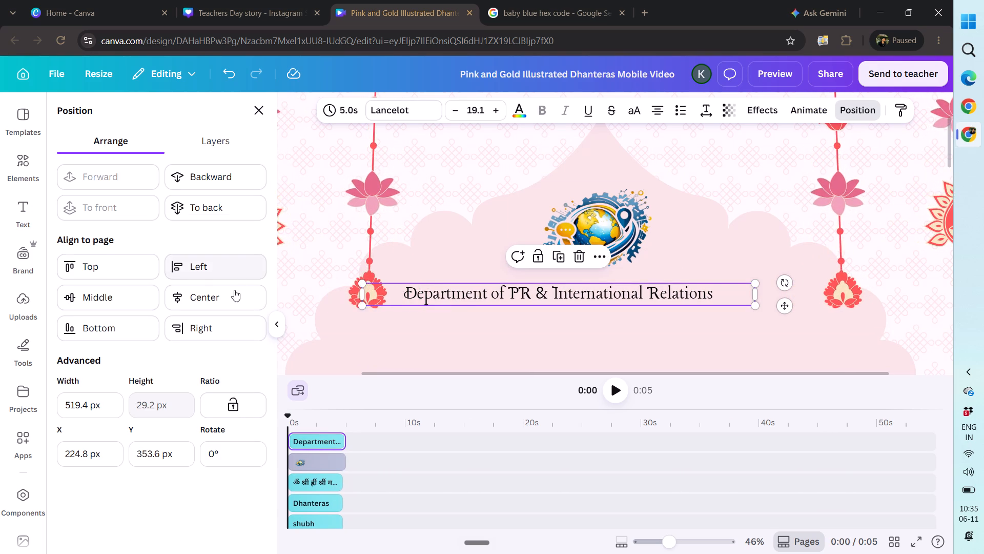
left_click(234, 290)
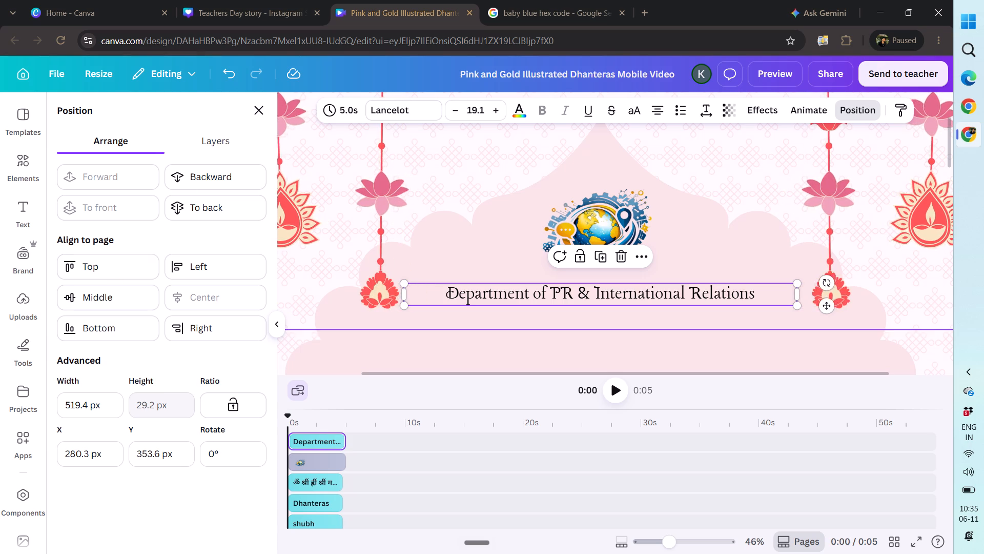
Recolor the department text to dark pink #C42359, starting from the vivid crimson already in the design.
left_click(528, 115)
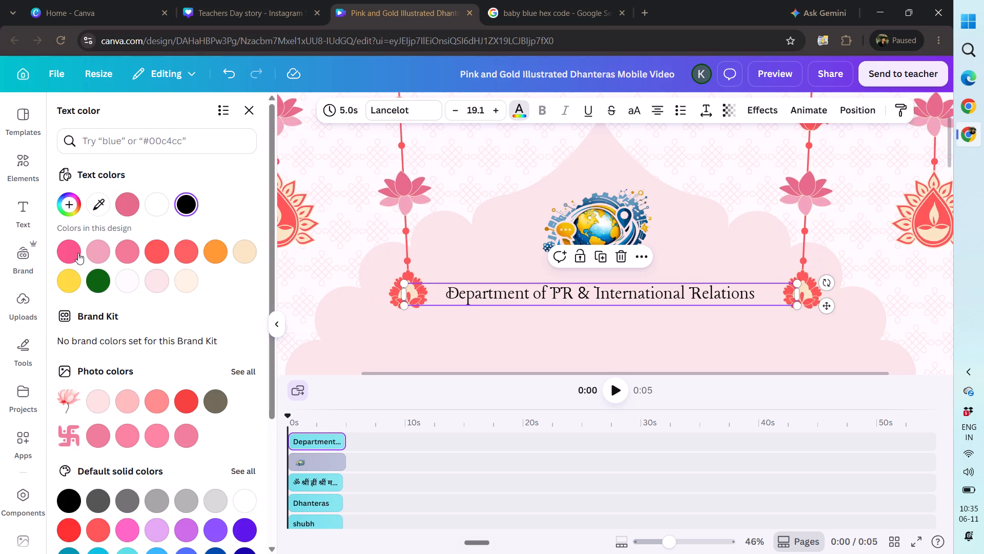
left_click(65, 256)
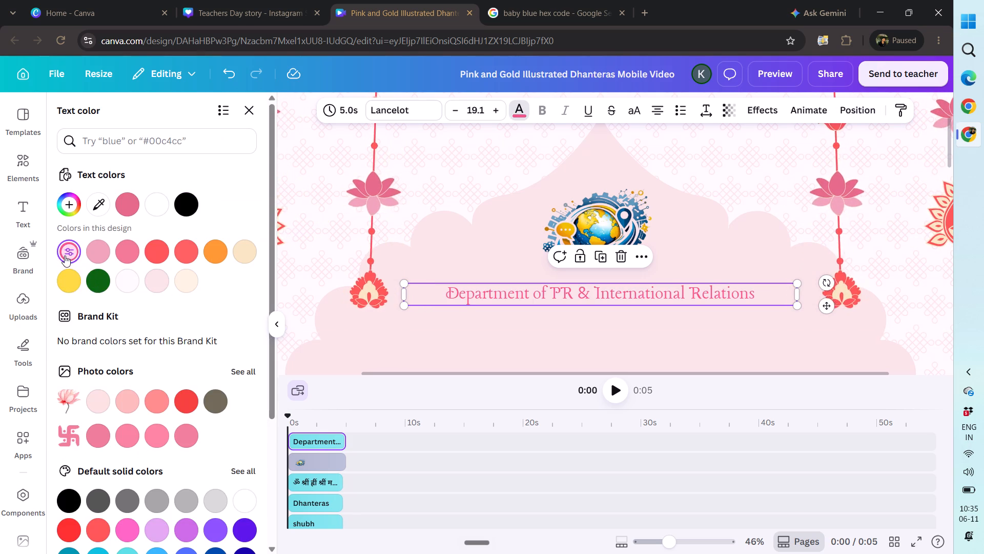
left_click(65, 255)
left_click_drag(192, 311, 247, 290)
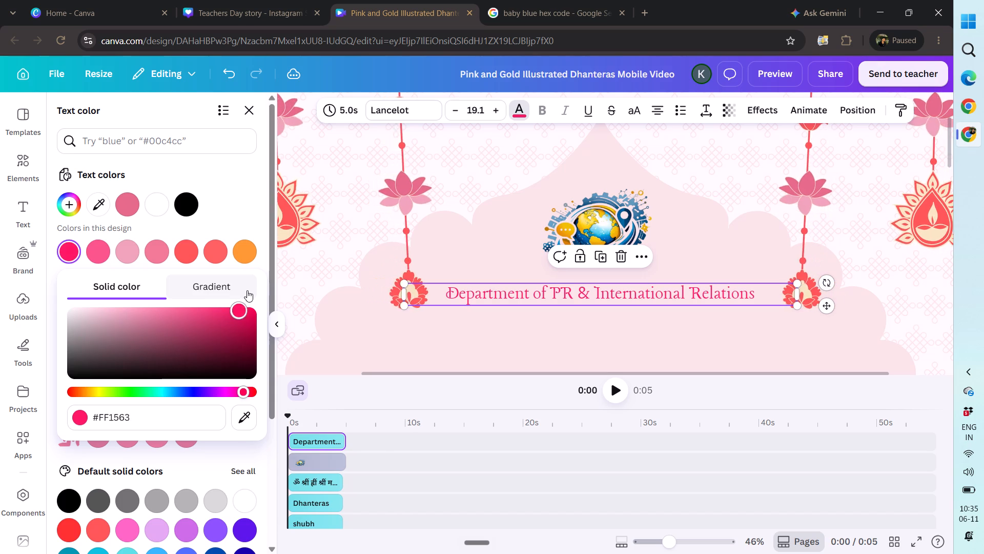
left_click_drag(247, 290, 223, 285)
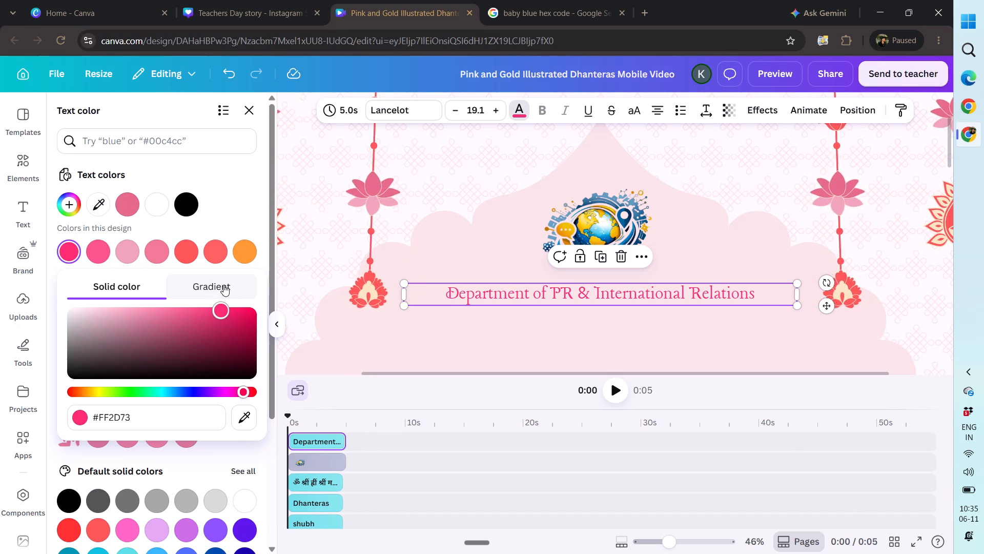
left_click_drag(223, 285, 223, 324)
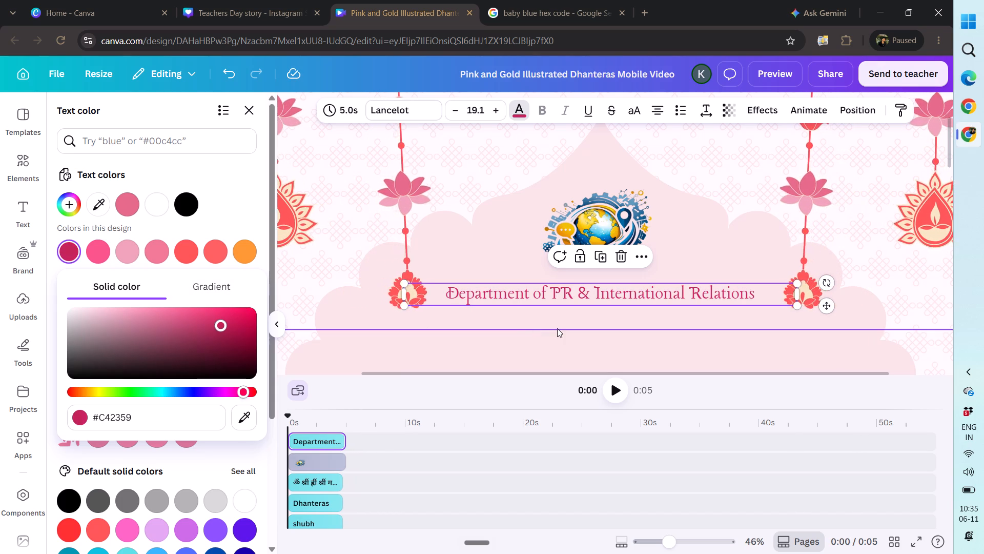
left_click(673, 339)
Trim the start of the globe logo's timeline clip to about 1.5 s, leaving a 3.5 s duration.
left_click(606, 242)
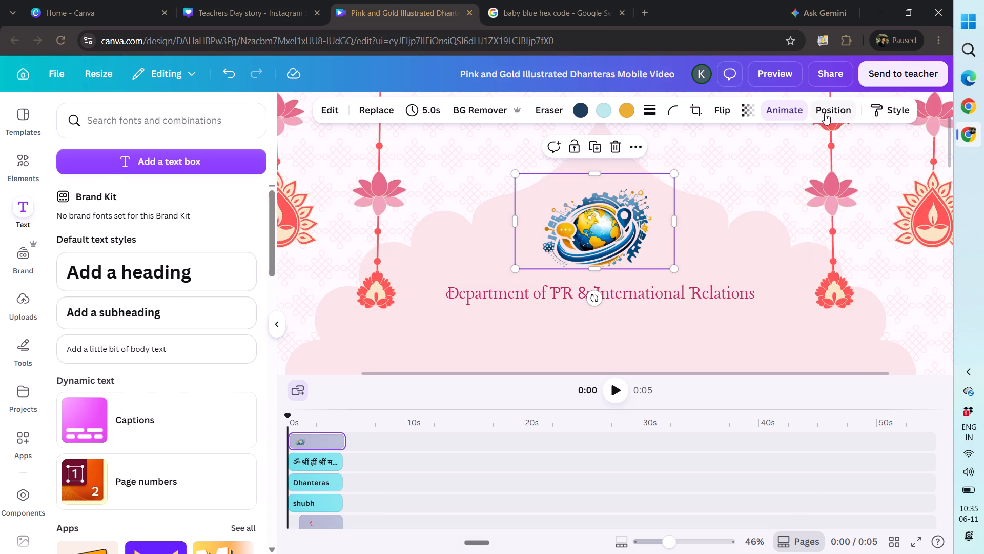
left_click(825, 113)
left_click(775, 119)
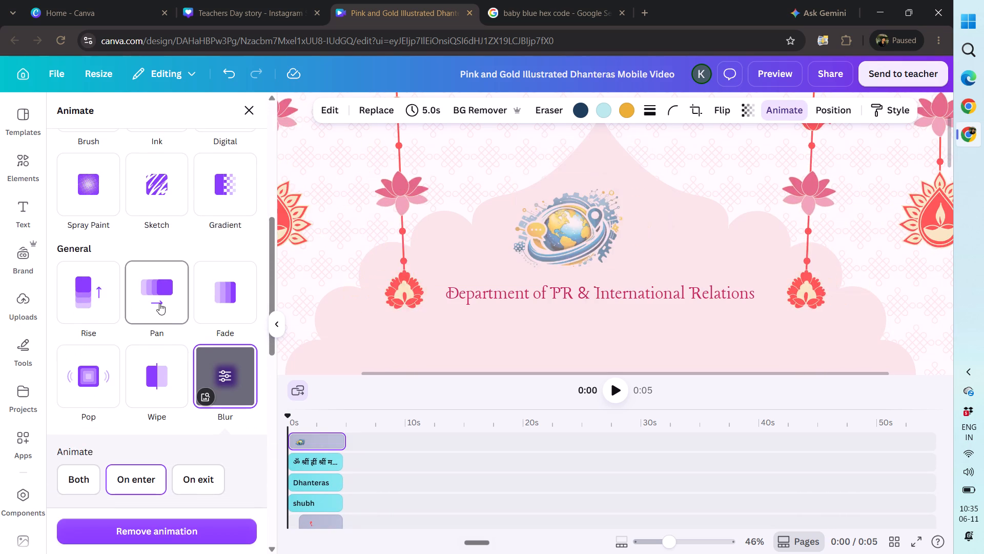
left_click(305, 439)
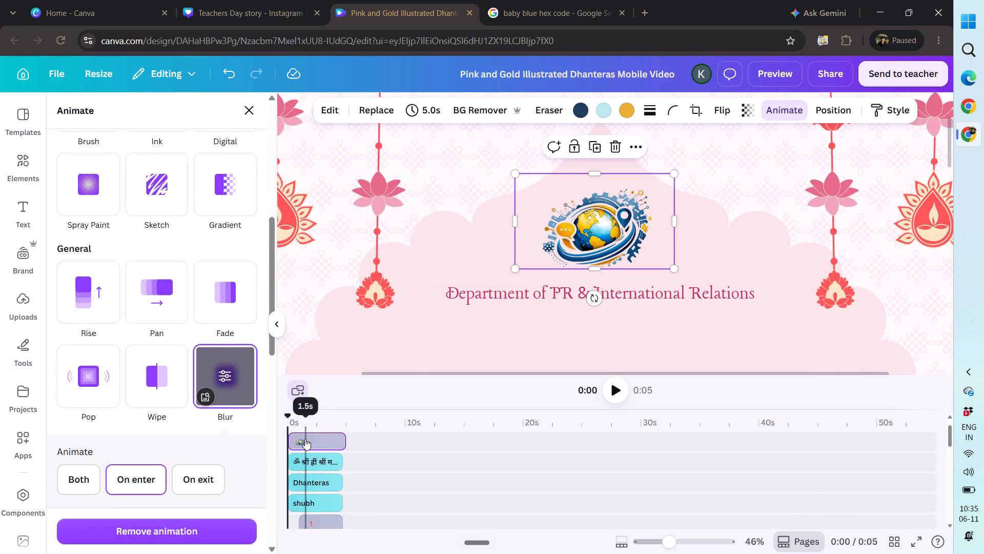
left_click_drag(292, 441, 313, 441)
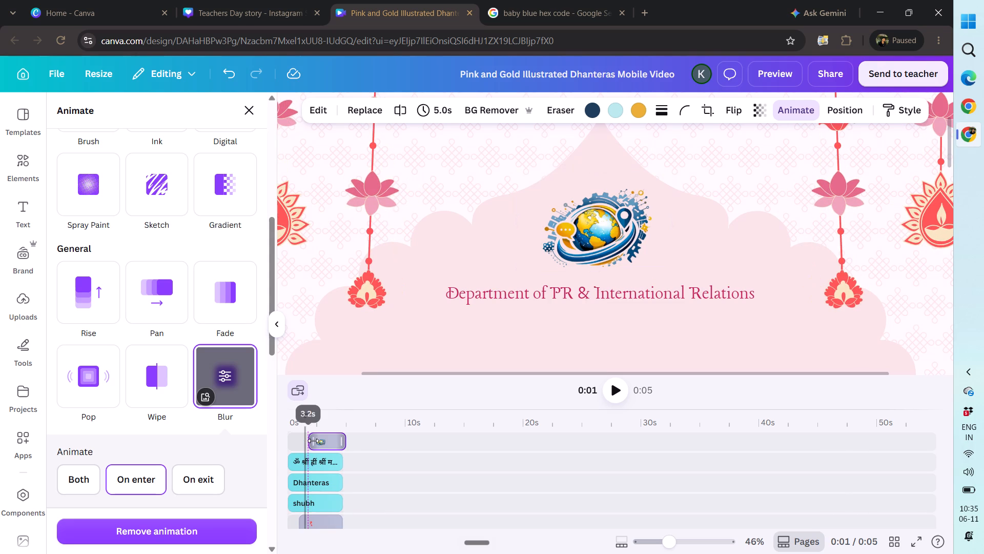
left_click_drag(313, 441, 308, 439)
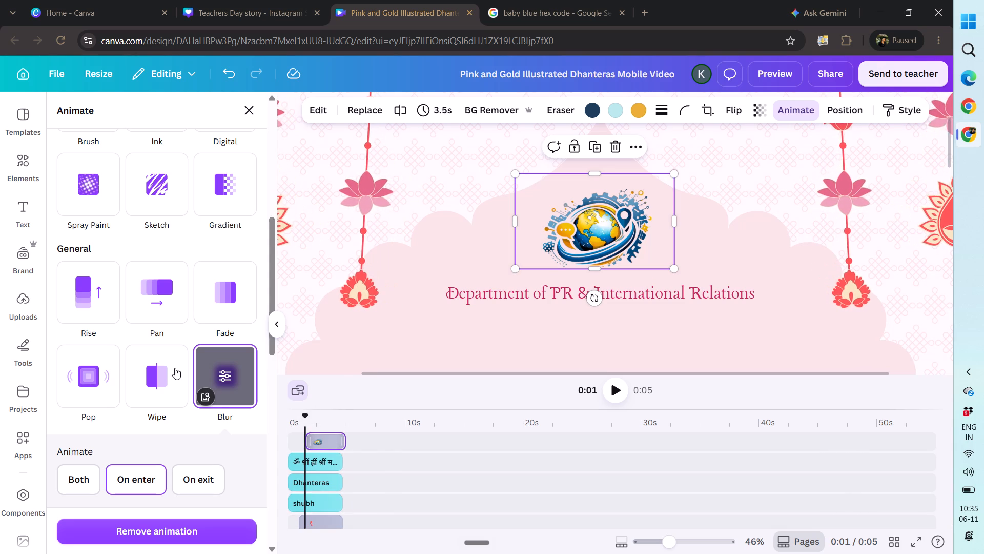
Apply the Rise animation to the globe logo on both enter and exit, at medium speed and upward direction.
left_click(89, 295)
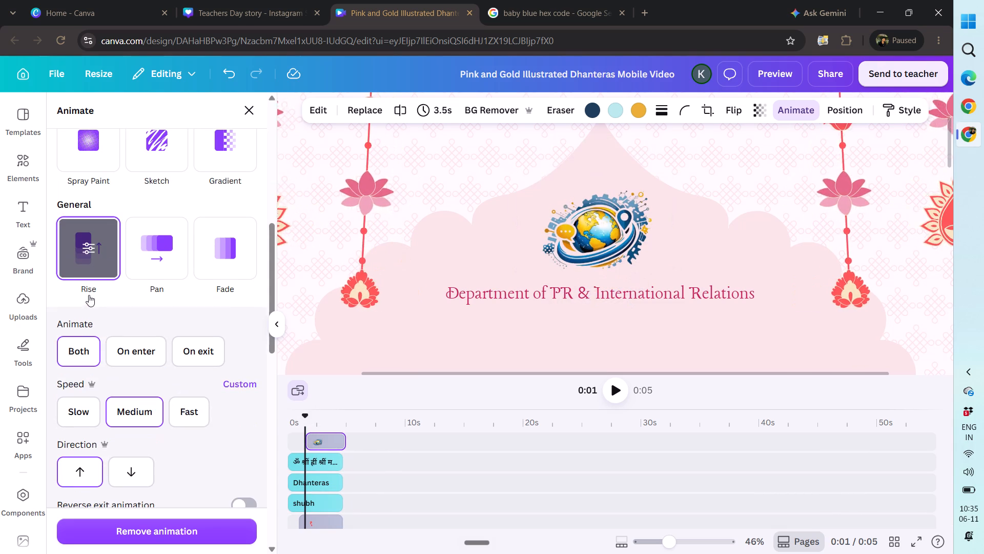
scroll(159, 262, "up", 1)
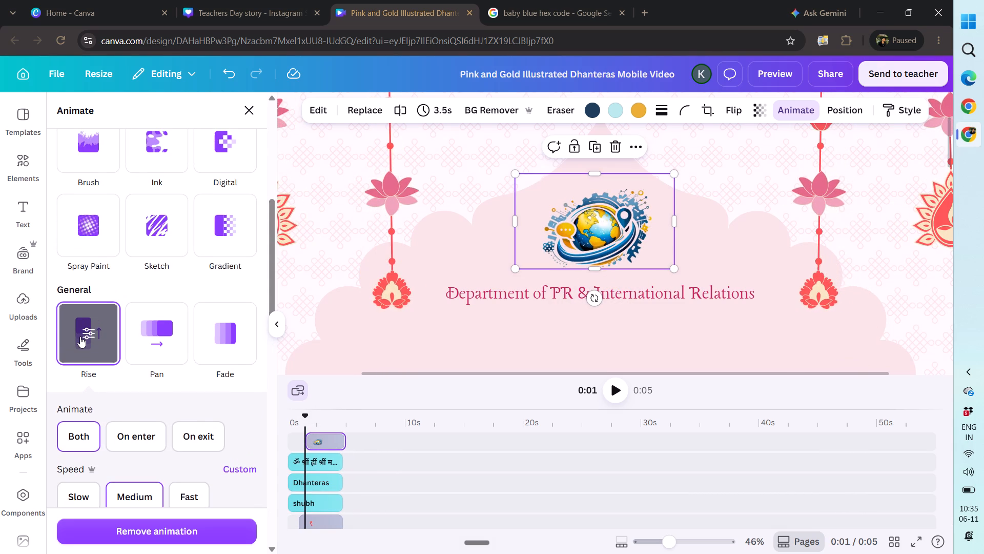
left_click(80, 337)
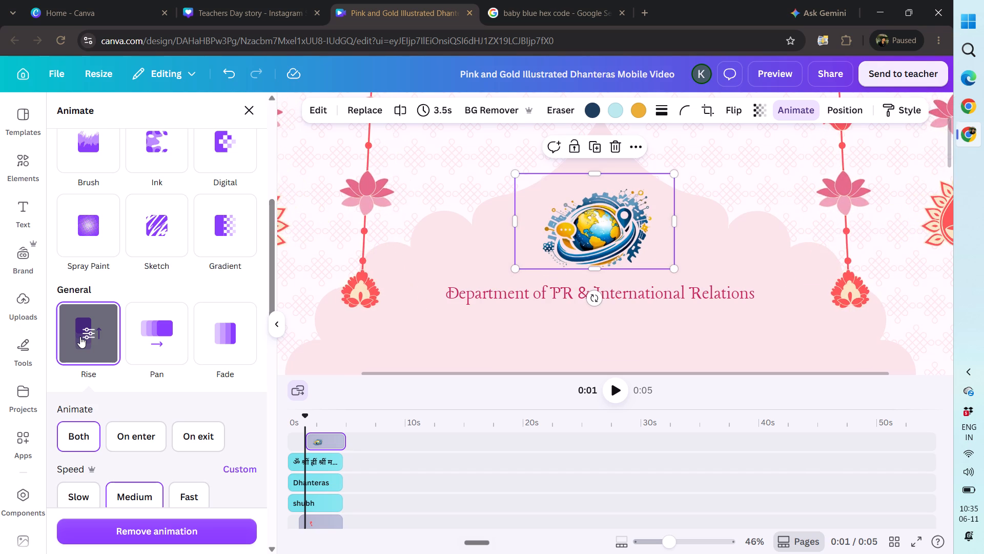
Apply the Ascend animation to the department text on both enter and exit, word by word in the upward direction.
left_click(480, 288)
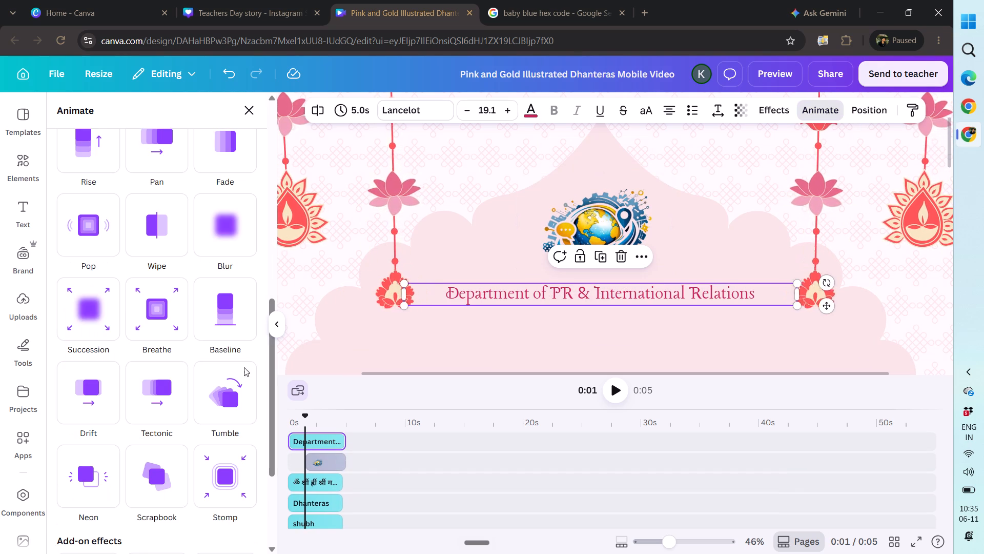
scroll(175, 285, "up", 5)
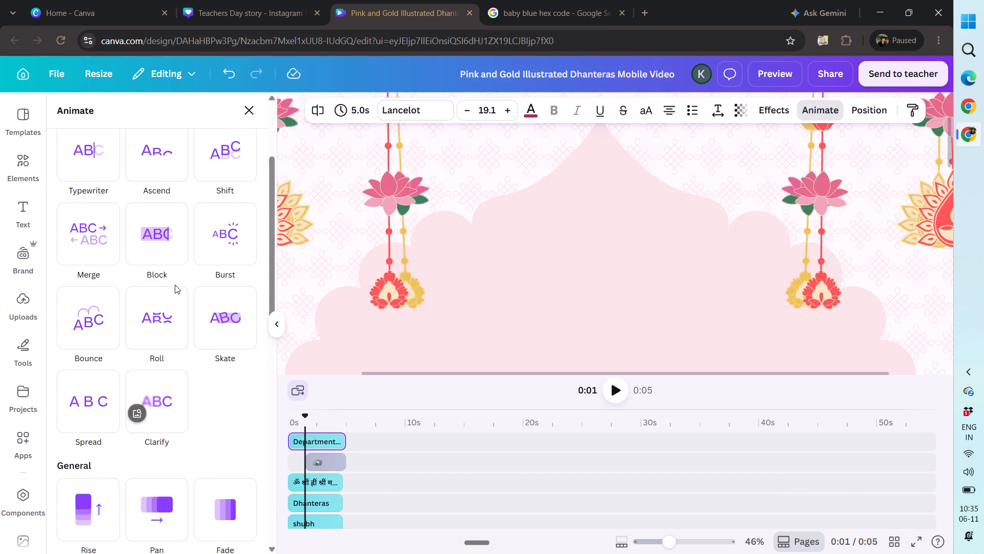
scroll(175, 285, "up", 2)
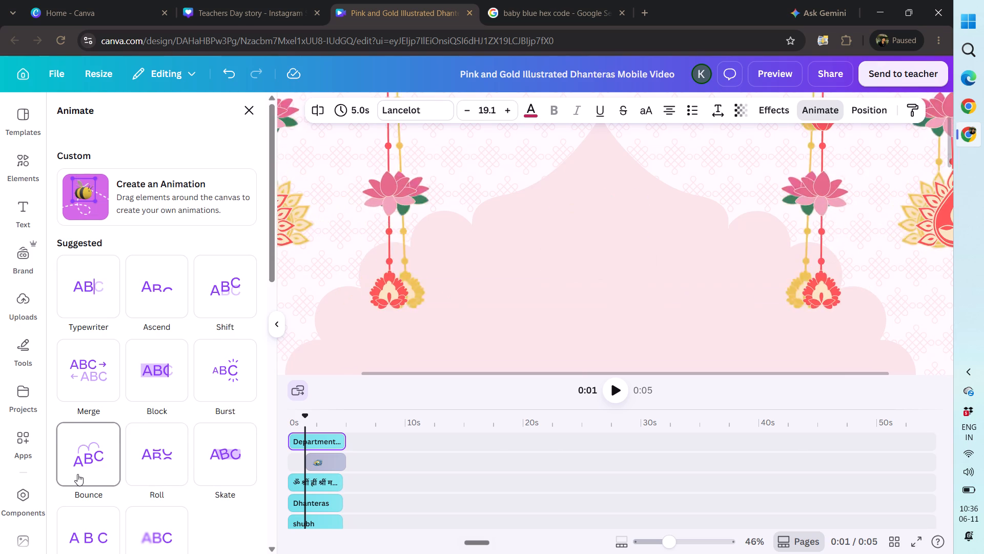
scroll(77, 474, "down", 2)
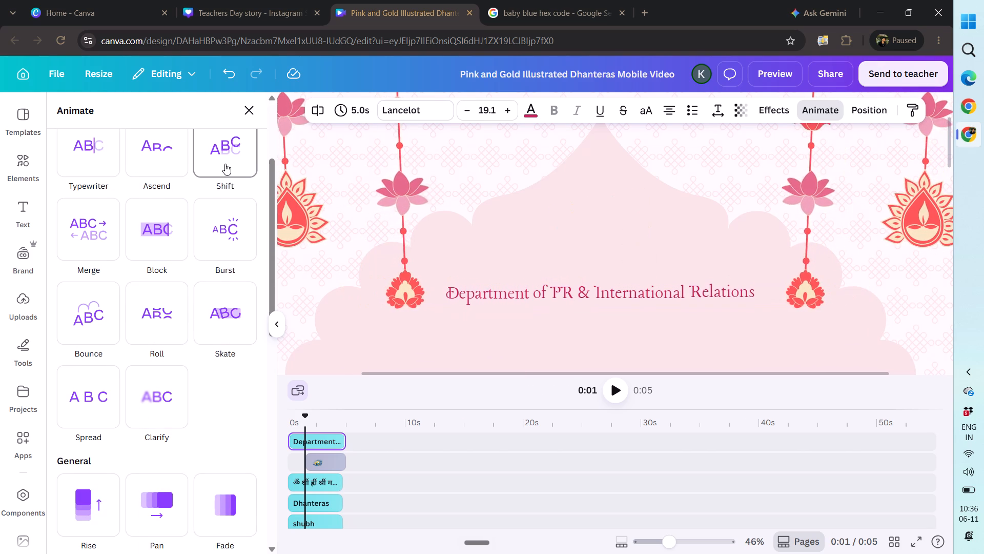
left_click(157, 156)
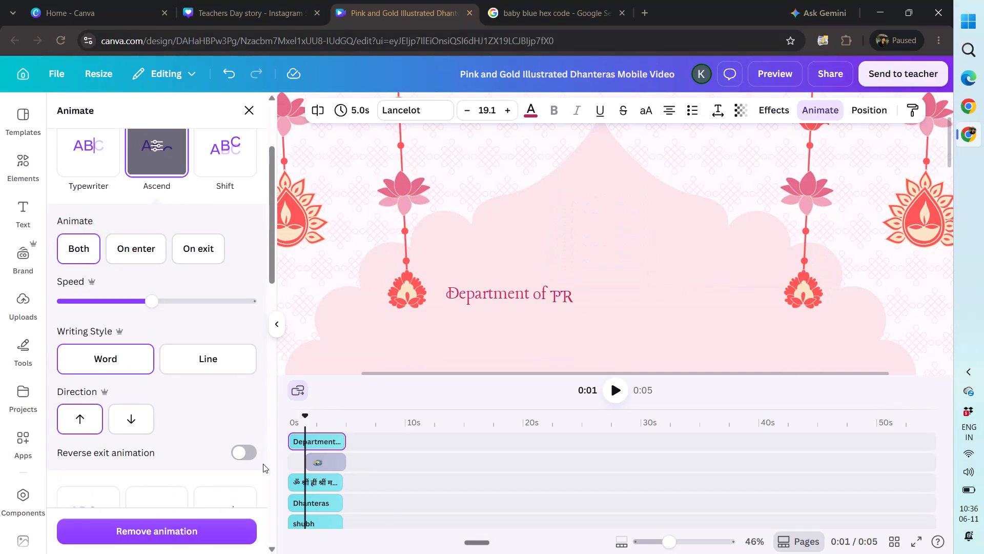
Trim the start of the department text's timeline clip to about 2.6 s, leaving a 2.4 s duration.
left_click(306, 443)
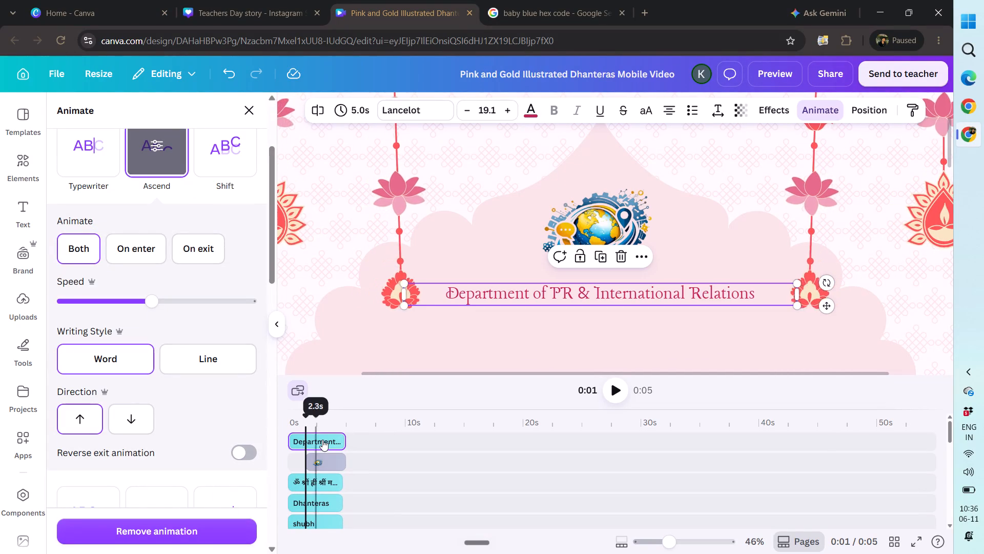
left_click(322, 440)
left_click_drag(290, 440, 320, 436)
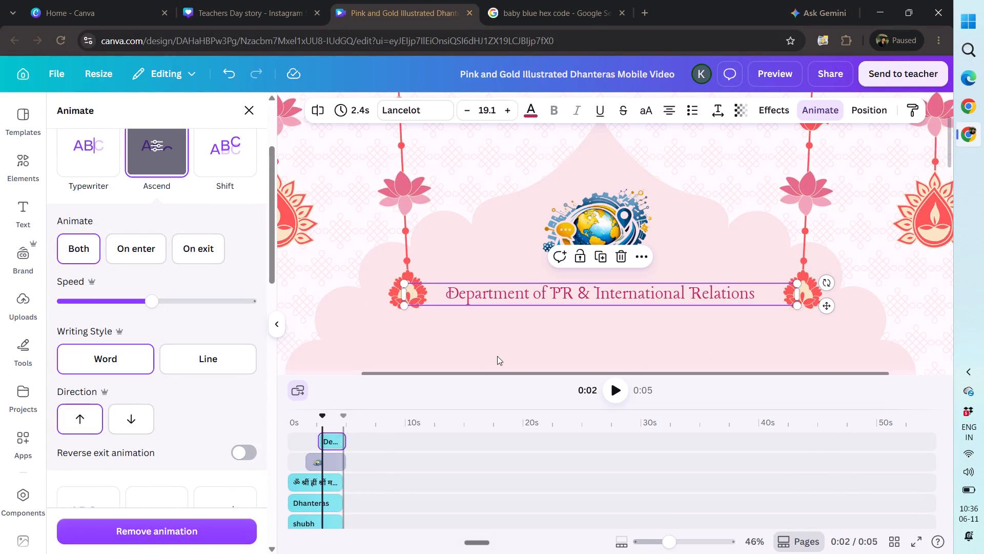
Preview the design in full screen to check the logo and department text animations, and return to the editor.
left_click(497, 356)
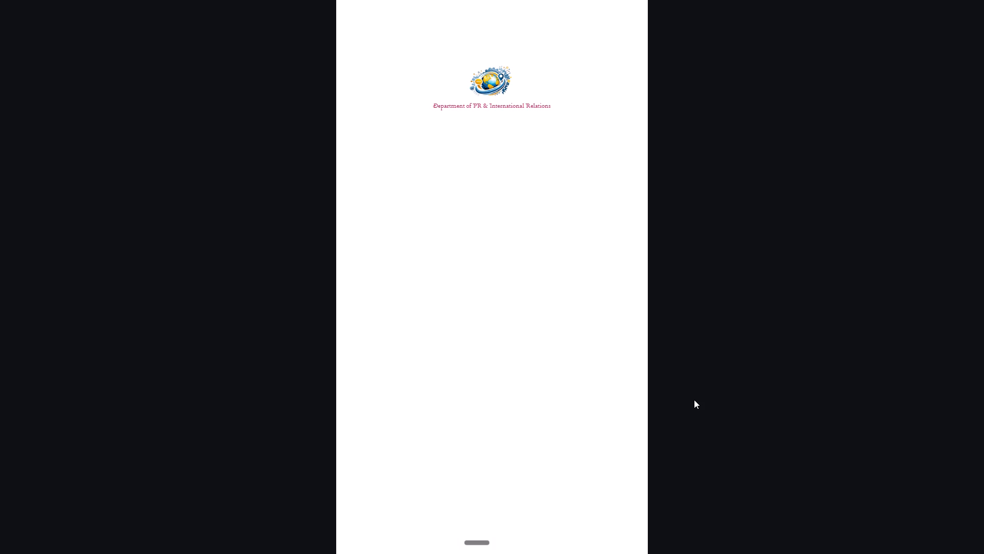
key("Escape")
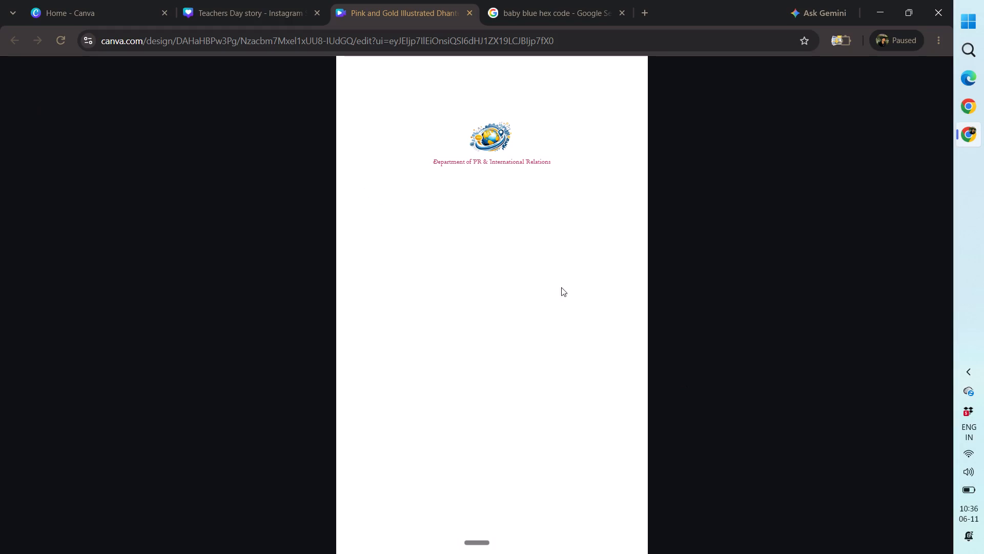
key("Escape")
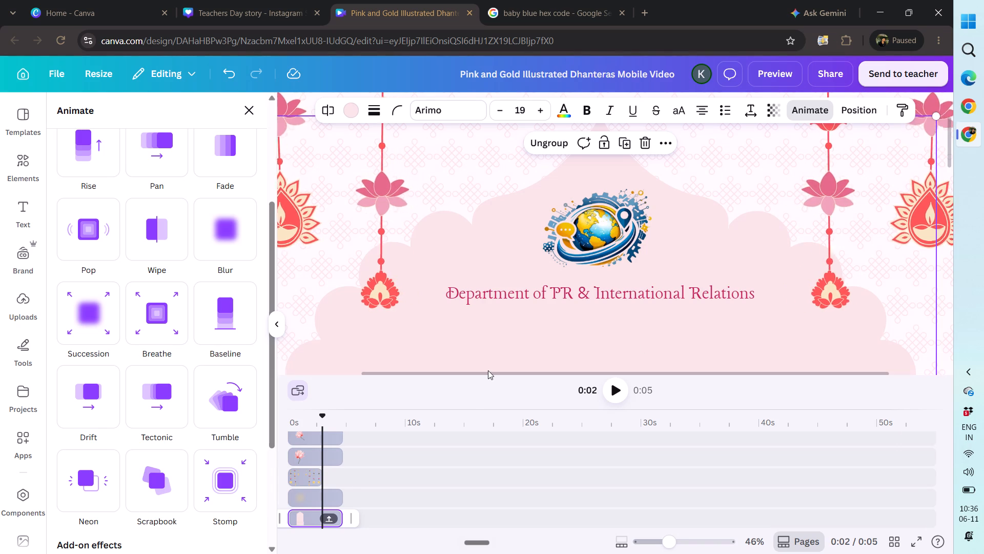
Review the timeline layers from the background up to the globe logo and department text, comparing their clip timings.
scroll(352, 504, "up", 1)
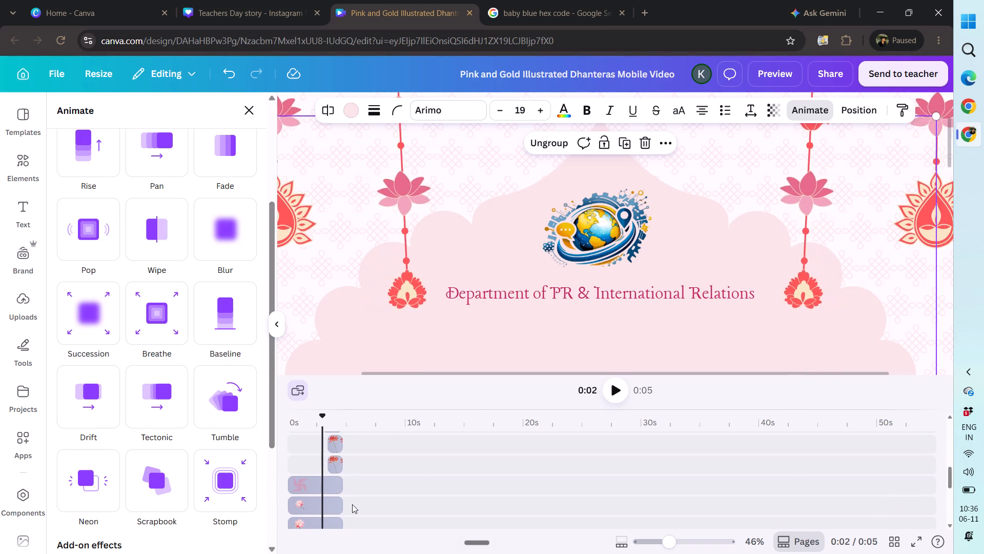
scroll(352, 504, "right", 1)
scroll(352, 504, "up", 1)
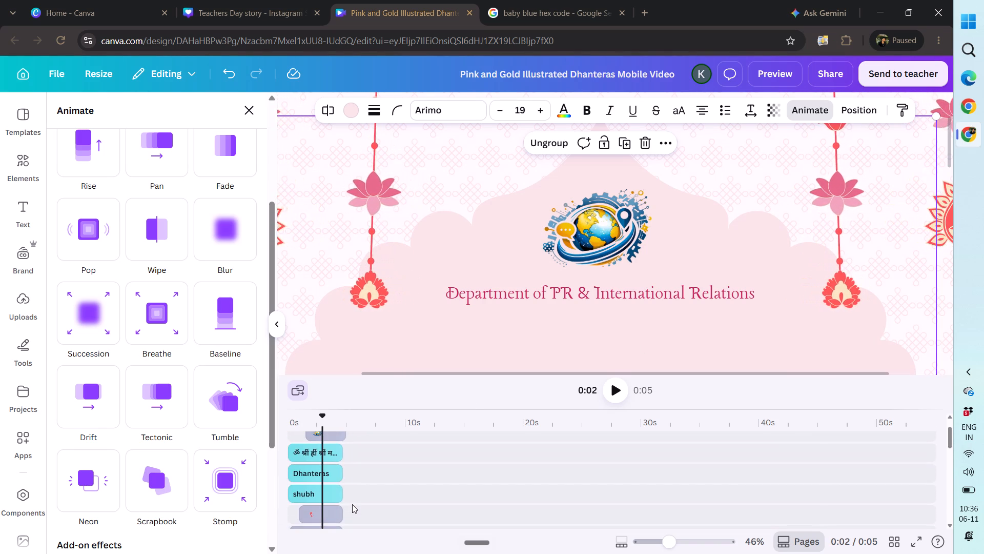
scroll(352, 504, "up", 1)
scroll(352, 504, "down", 2)
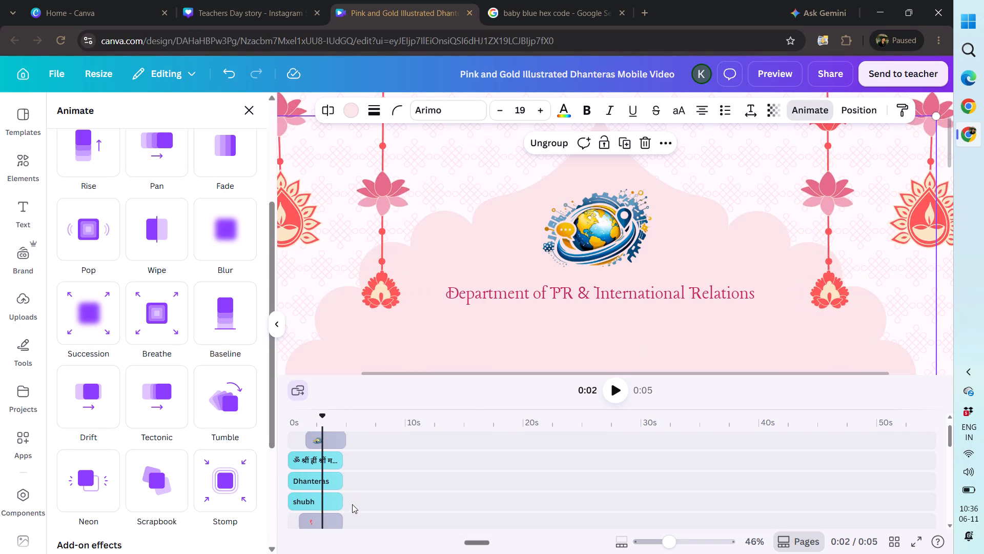
scroll(352, 504, "down", 3)
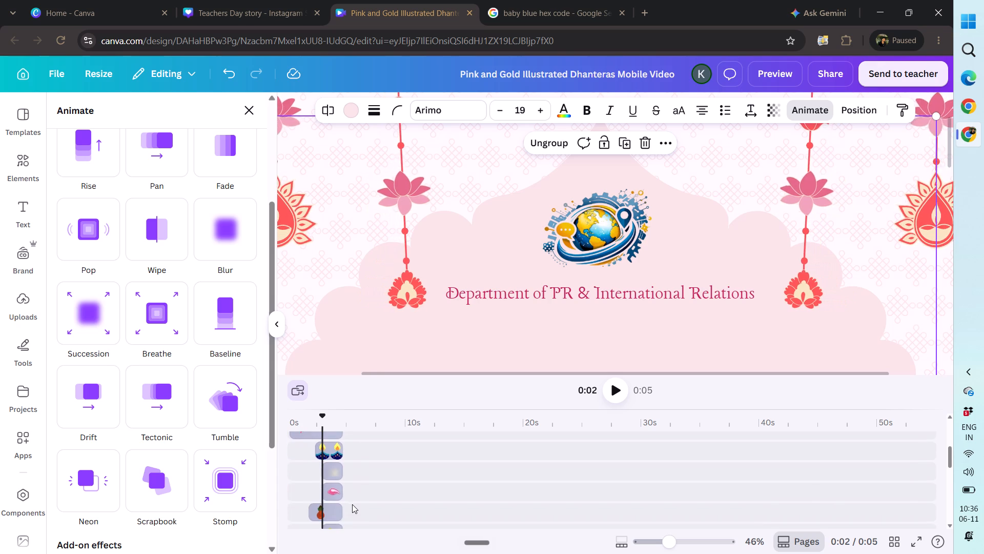
scroll(352, 504, "down", 2)
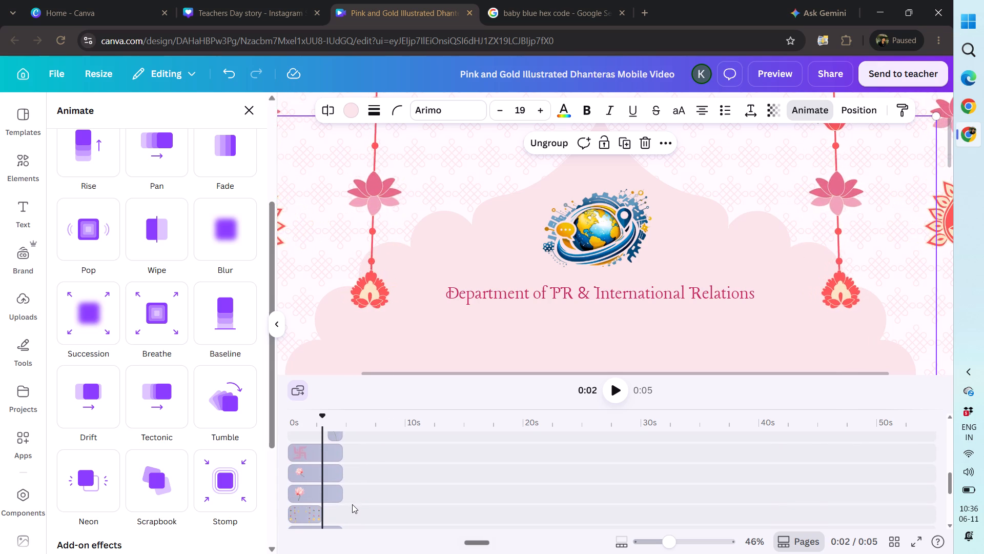
scroll(352, 504, "down", 2)
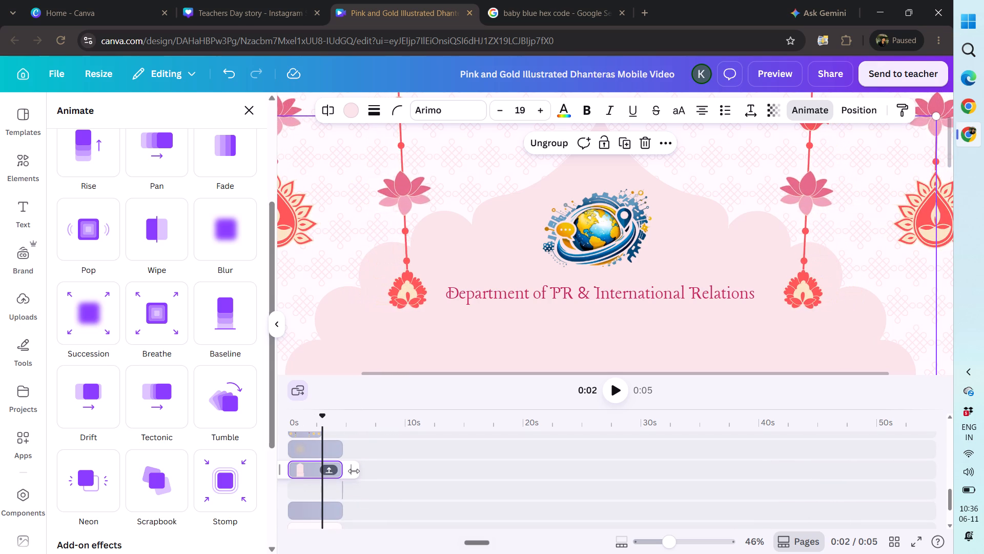
scroll(353, 471, "up", 6)
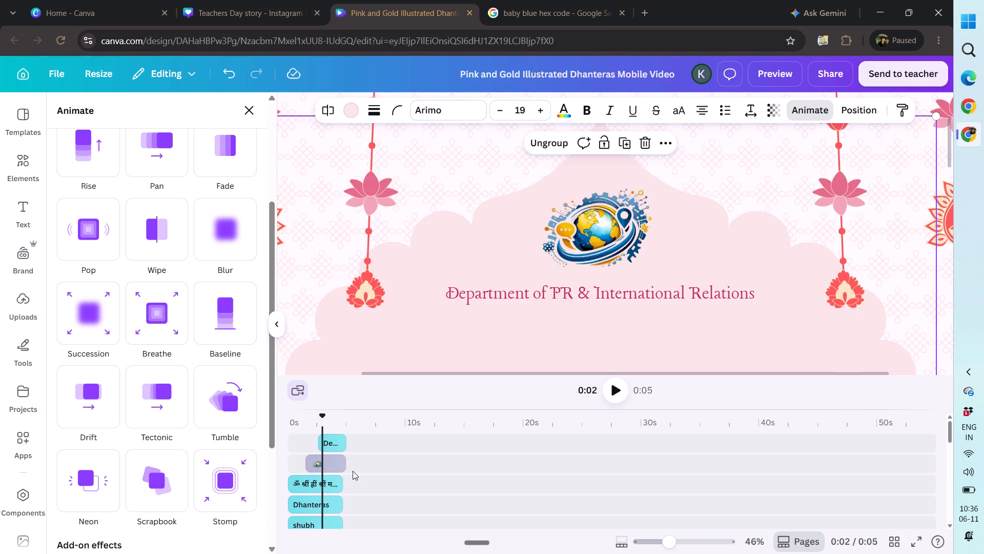
scroll(353, 471, "up", 1)
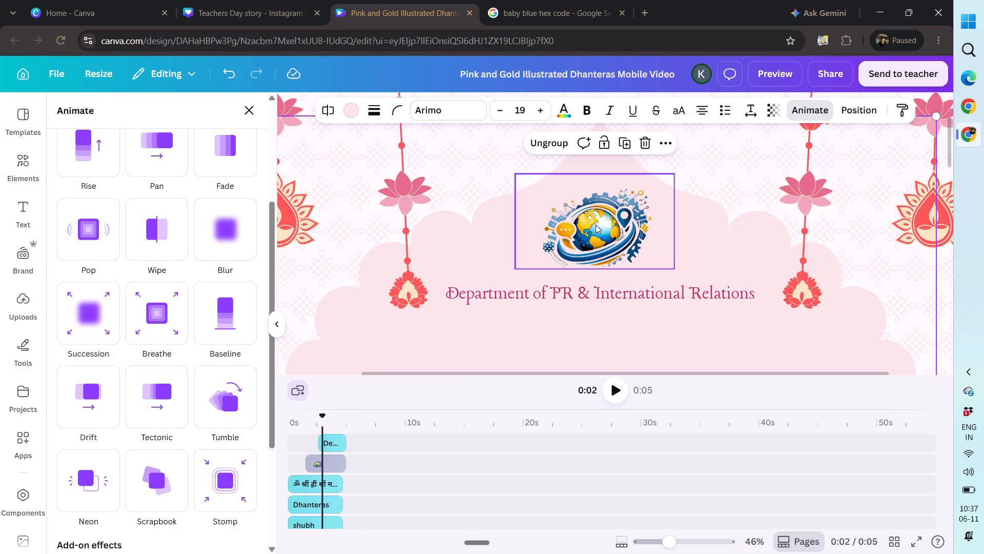
Duplicate the department text, placing the copy directly below the original caption.
scroll(536, 302, "down", 4)
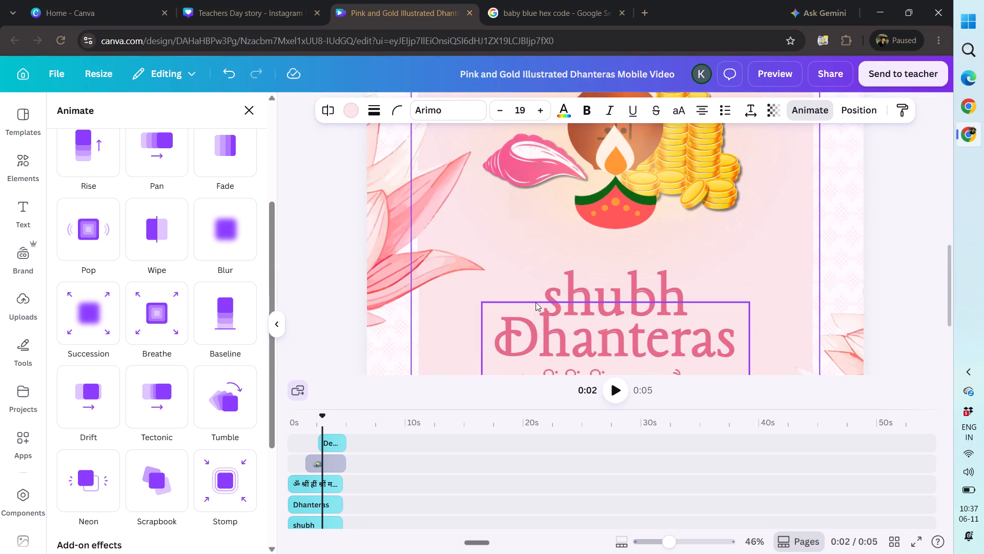
scroll(536, 302, "up", 5)
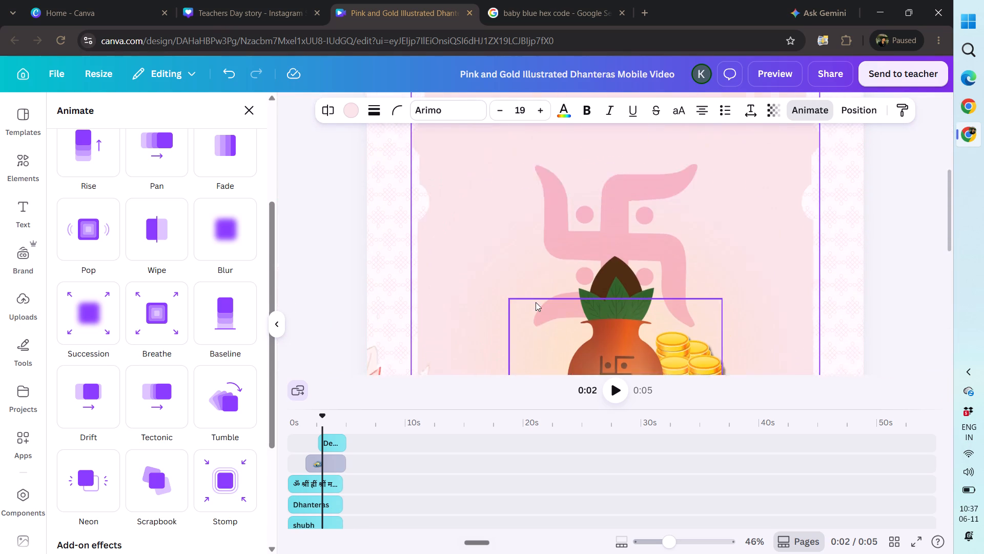
left_click(607, 194)
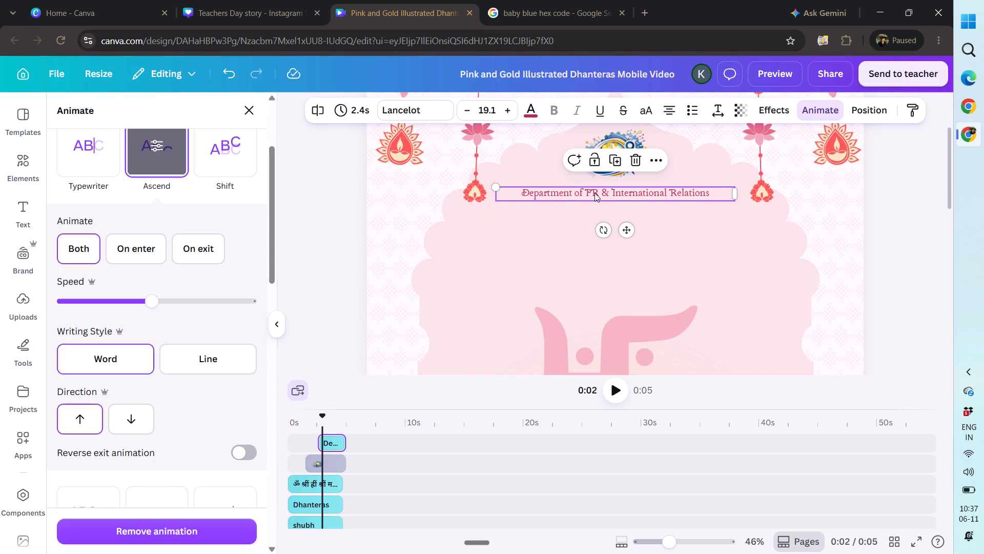
left_click_drag(594, 193, 594, 220, "alt")
Replace the duplicated caption's text with "wishes".
double_click(594, 220)
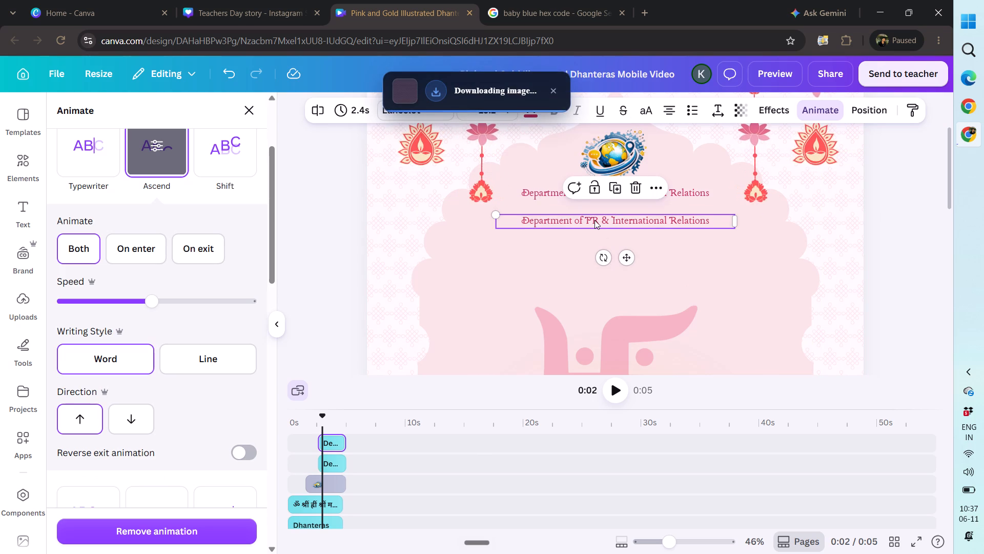
key("ctrl+a")
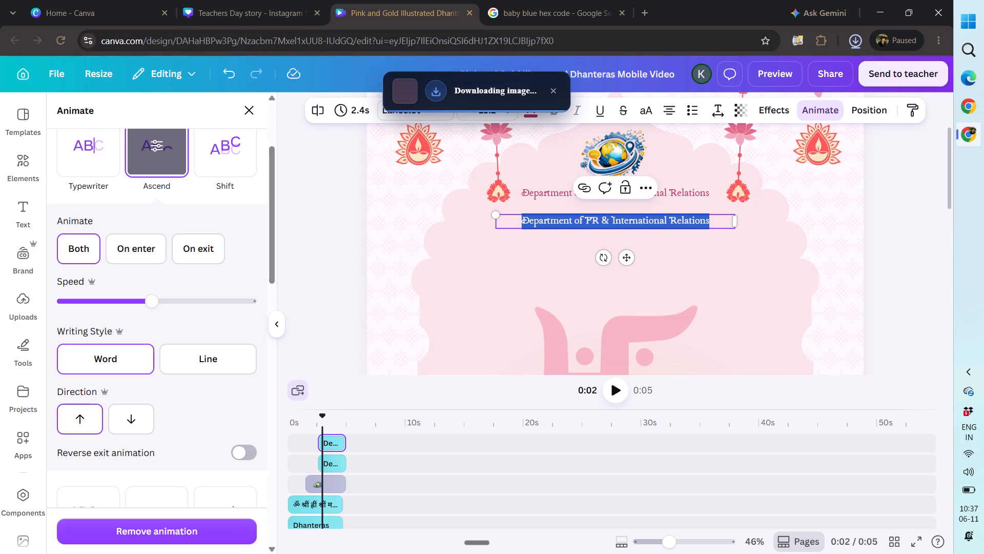
type("wis")
type("hes")
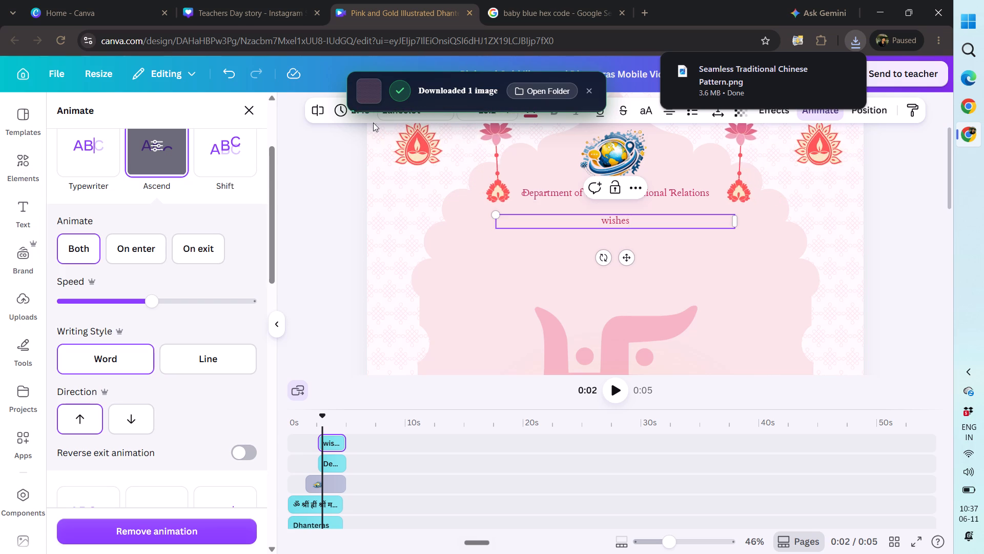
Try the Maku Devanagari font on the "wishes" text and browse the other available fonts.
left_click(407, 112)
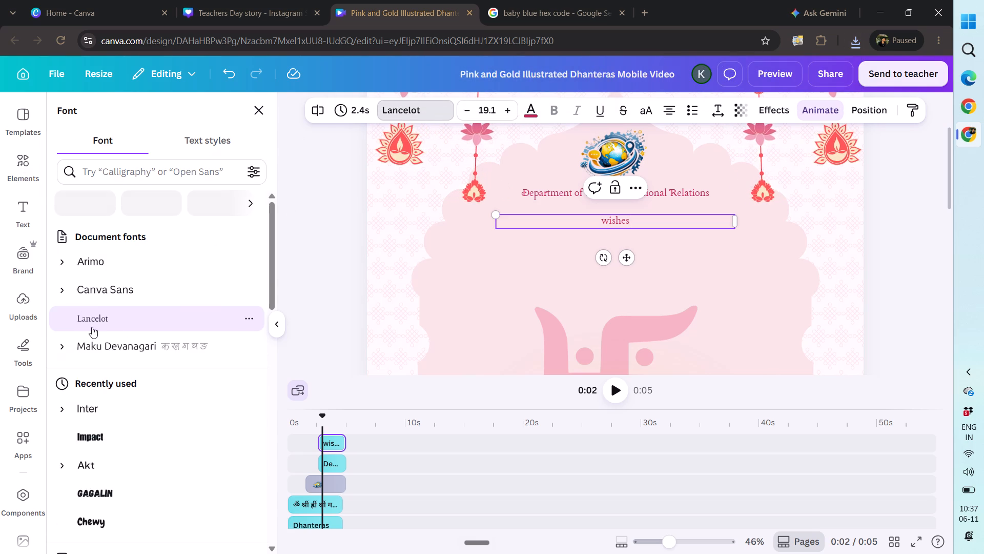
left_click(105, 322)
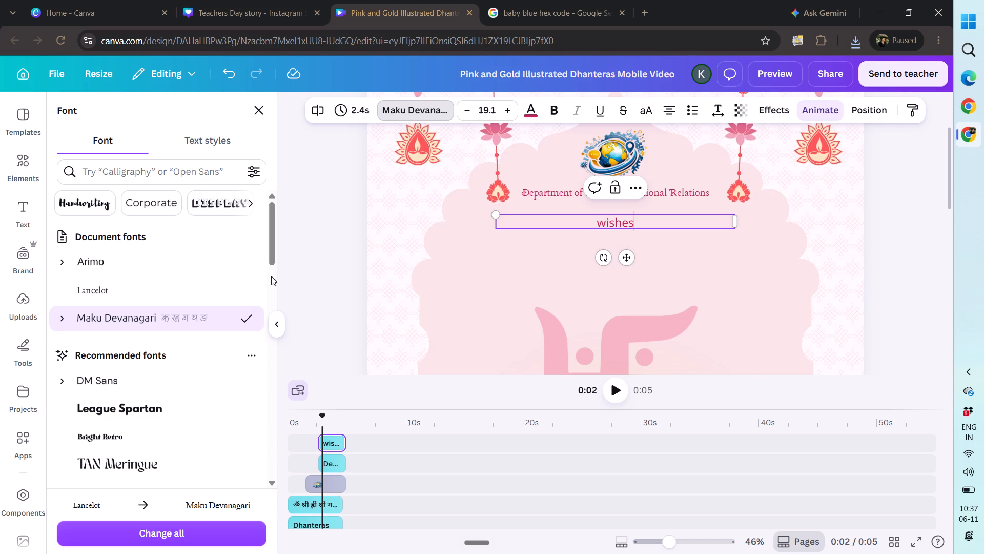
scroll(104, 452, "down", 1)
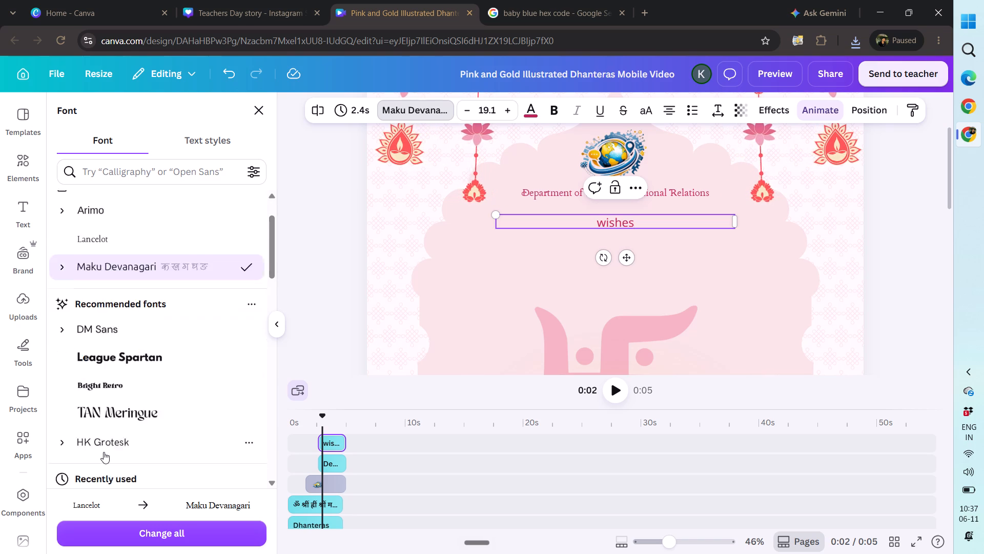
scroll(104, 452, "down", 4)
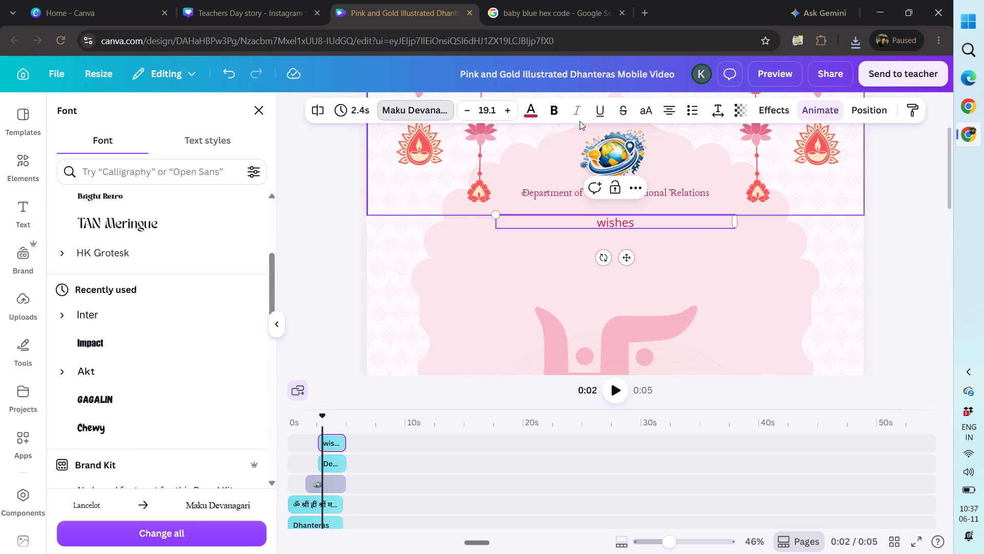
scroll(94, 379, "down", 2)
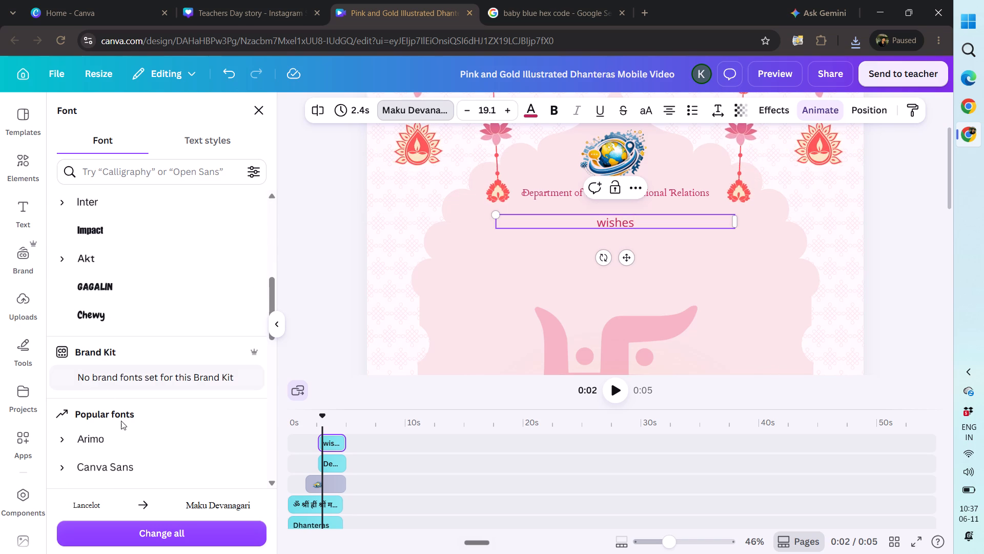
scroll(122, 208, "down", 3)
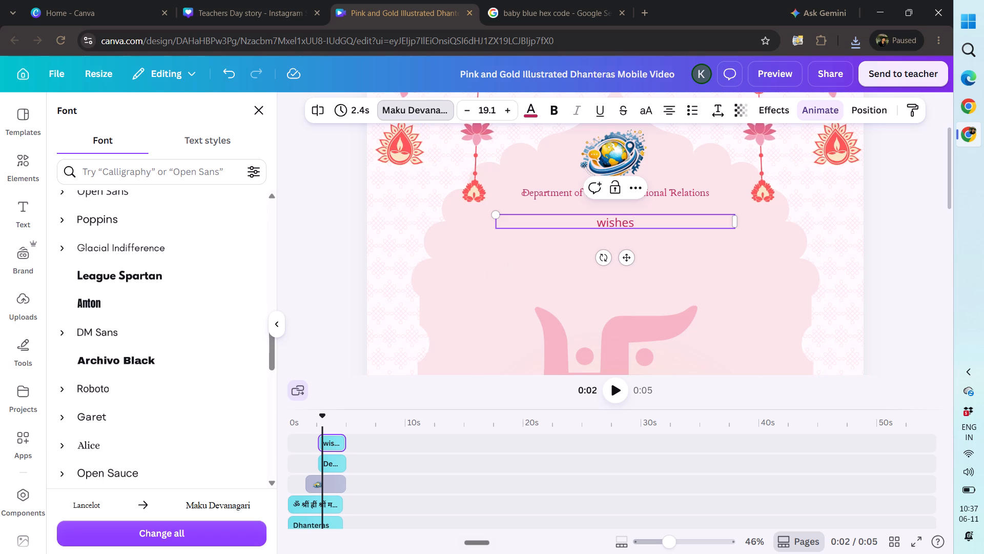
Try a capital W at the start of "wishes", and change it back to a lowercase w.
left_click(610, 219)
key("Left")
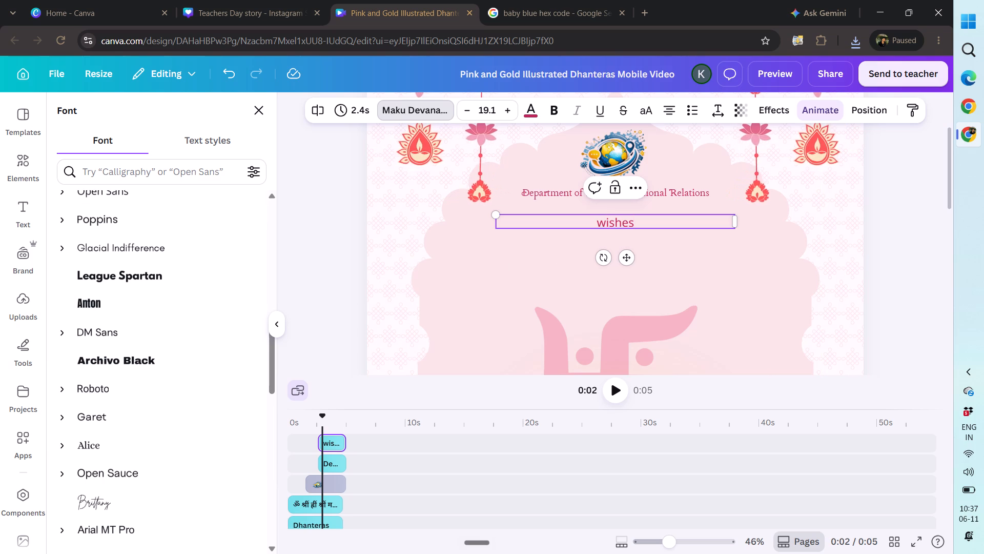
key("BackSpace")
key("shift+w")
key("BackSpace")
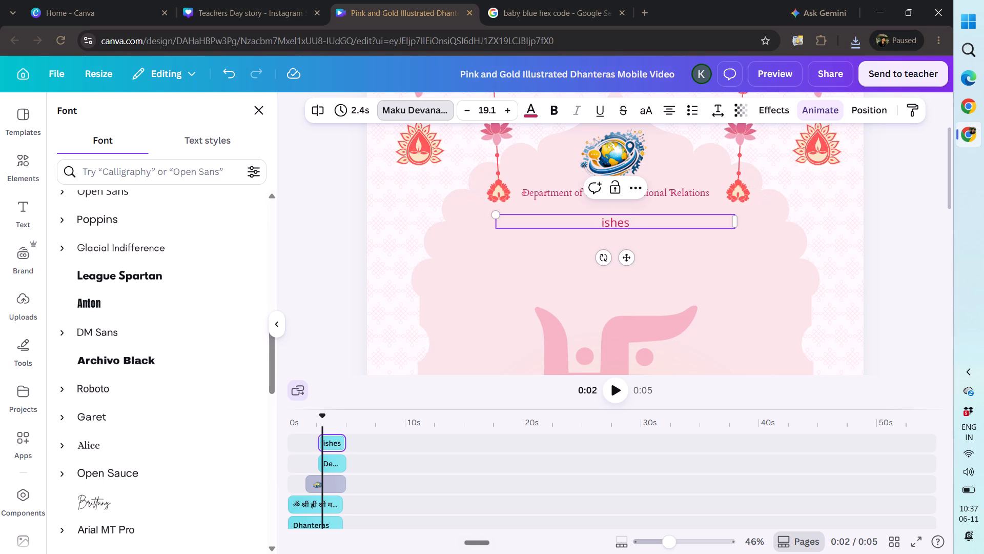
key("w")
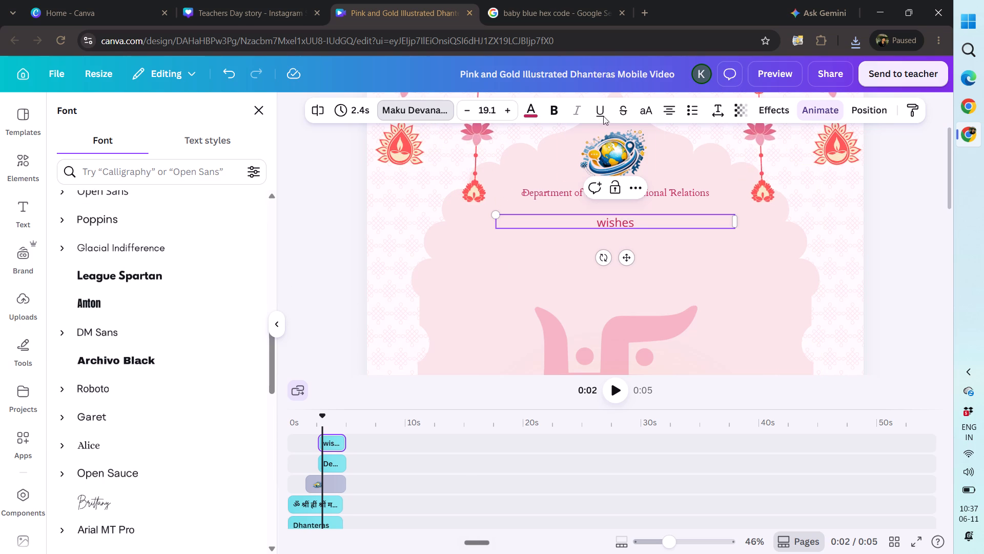
Set the font of the "wishes" text to Brittany.
left_click(110, 510)
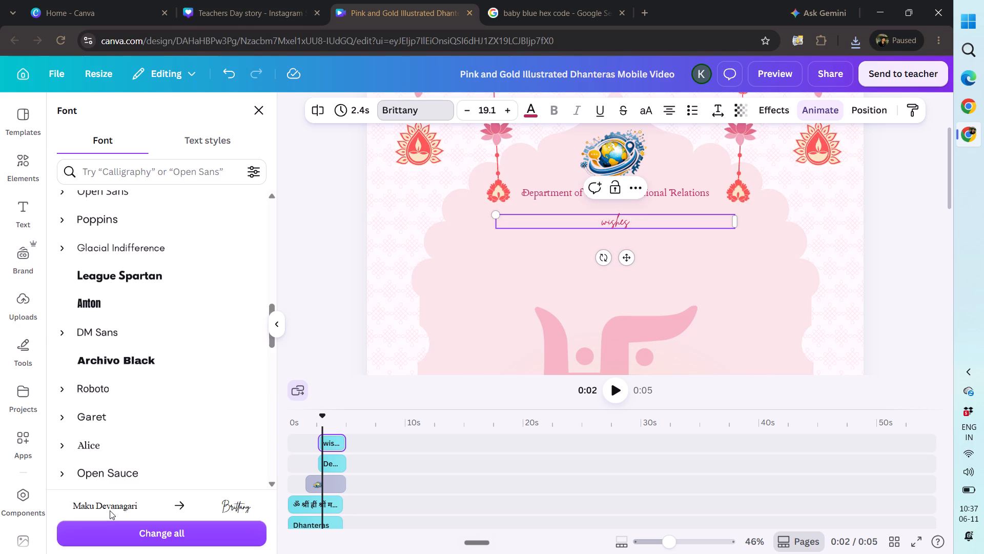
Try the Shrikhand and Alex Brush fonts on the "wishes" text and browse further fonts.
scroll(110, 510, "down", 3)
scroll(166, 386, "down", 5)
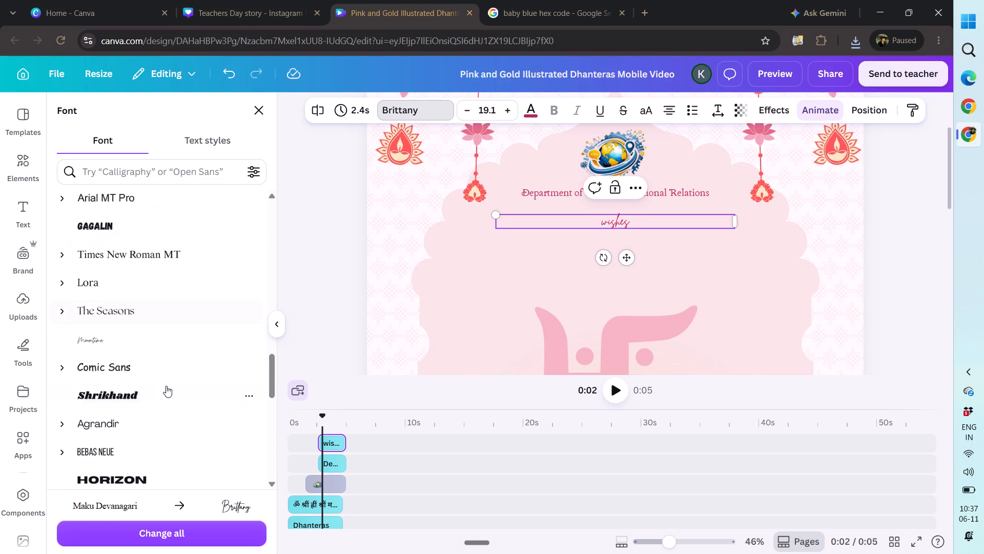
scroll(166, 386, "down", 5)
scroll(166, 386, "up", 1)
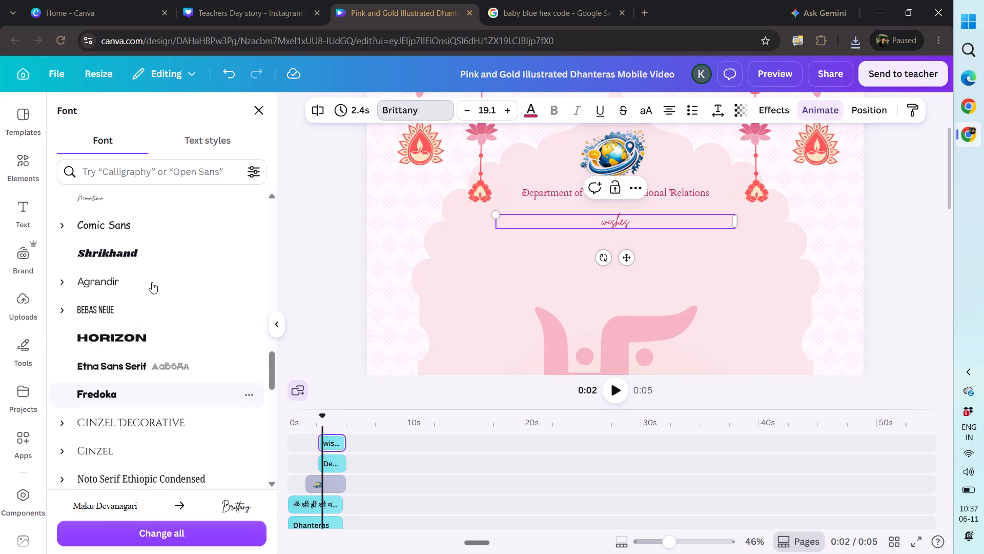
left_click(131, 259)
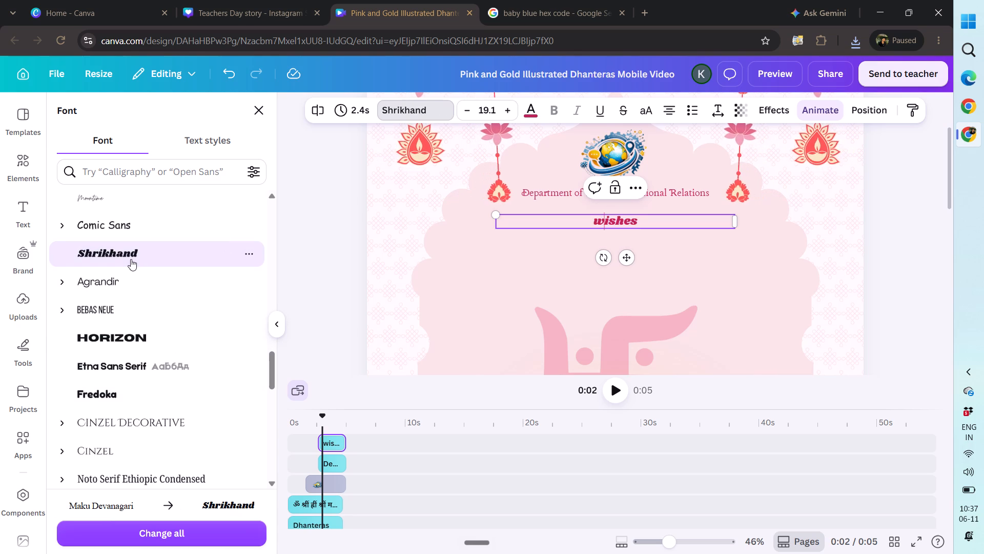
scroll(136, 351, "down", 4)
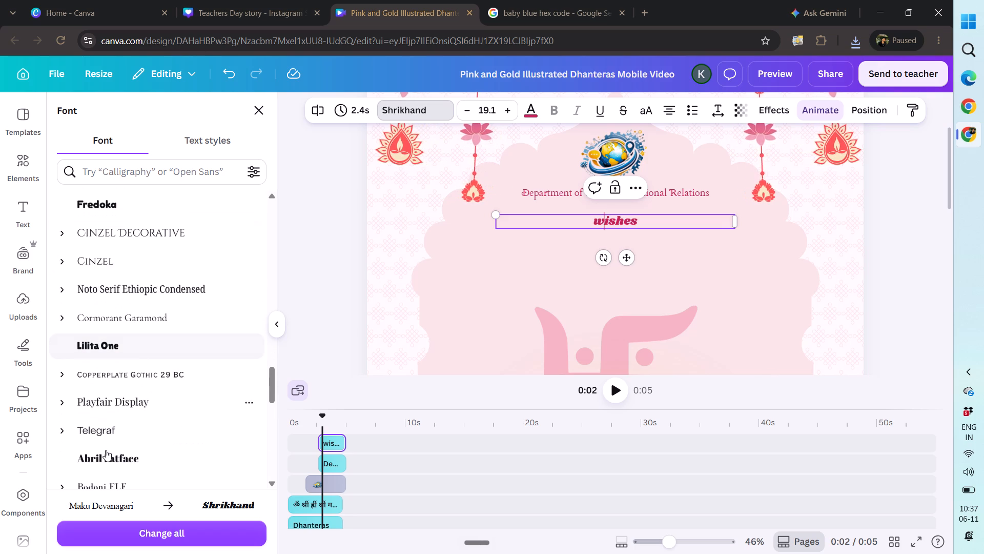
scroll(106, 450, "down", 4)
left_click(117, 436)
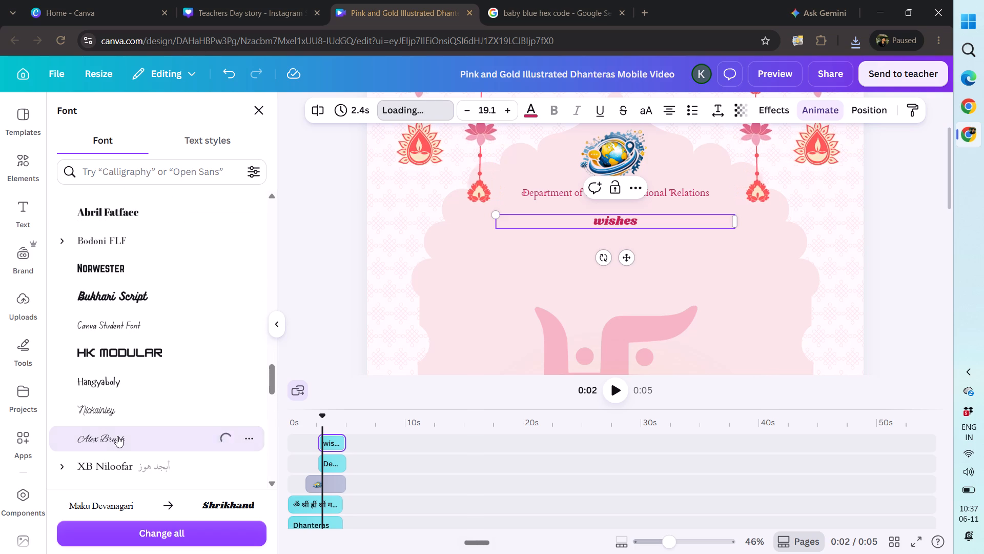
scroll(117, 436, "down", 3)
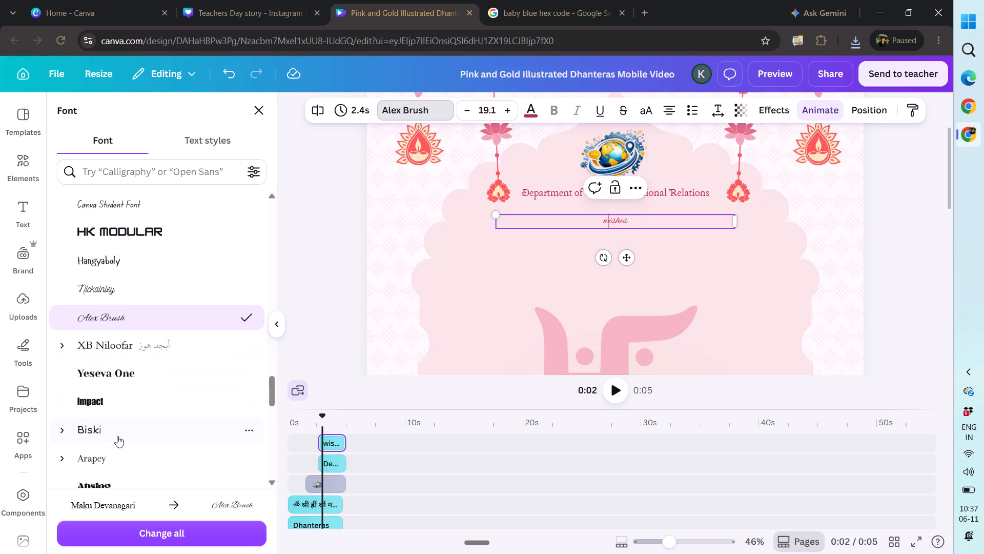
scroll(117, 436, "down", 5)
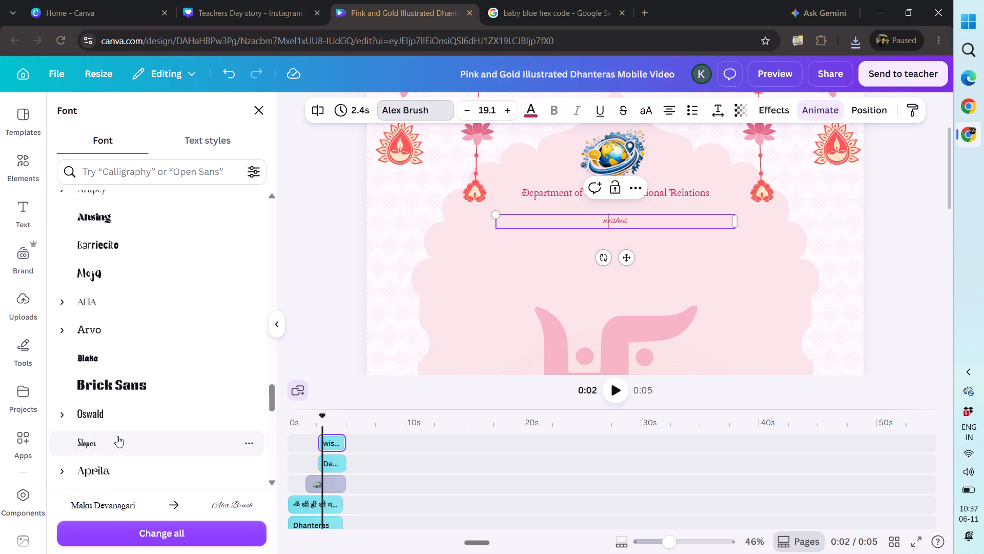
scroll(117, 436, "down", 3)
Search the fonts for "italic" and set the "wishes" text to Pinyon Script.
left_click(159, 179)
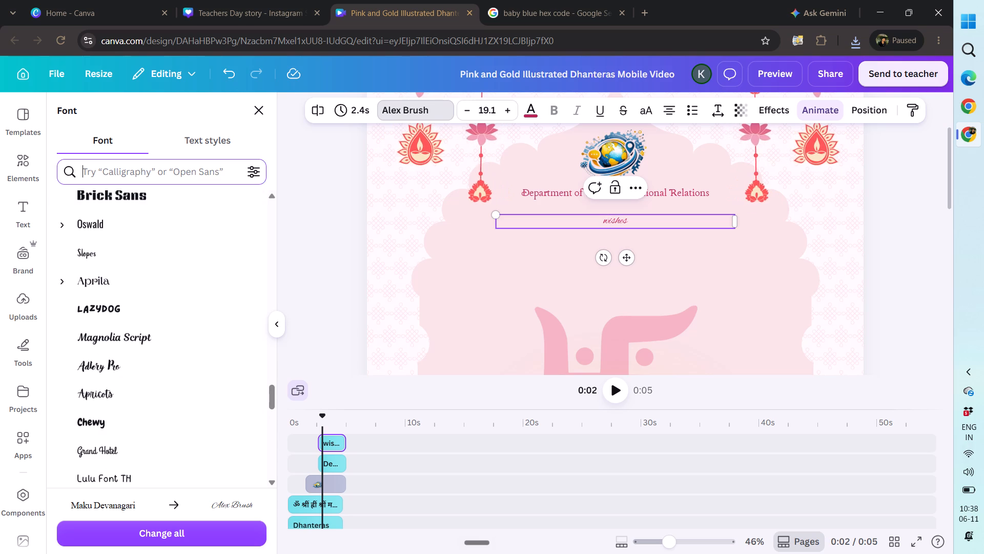
type("italic")
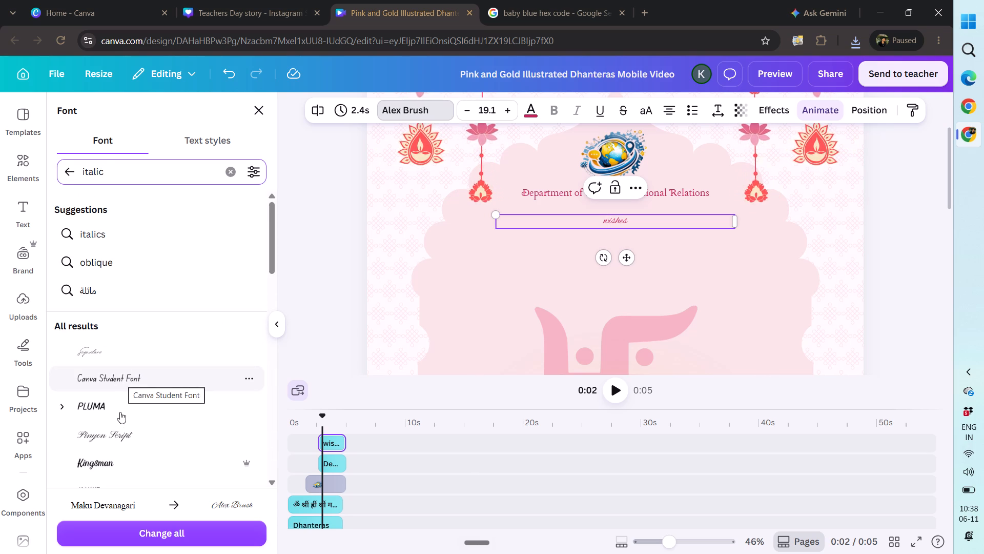
left_click(119, 433)
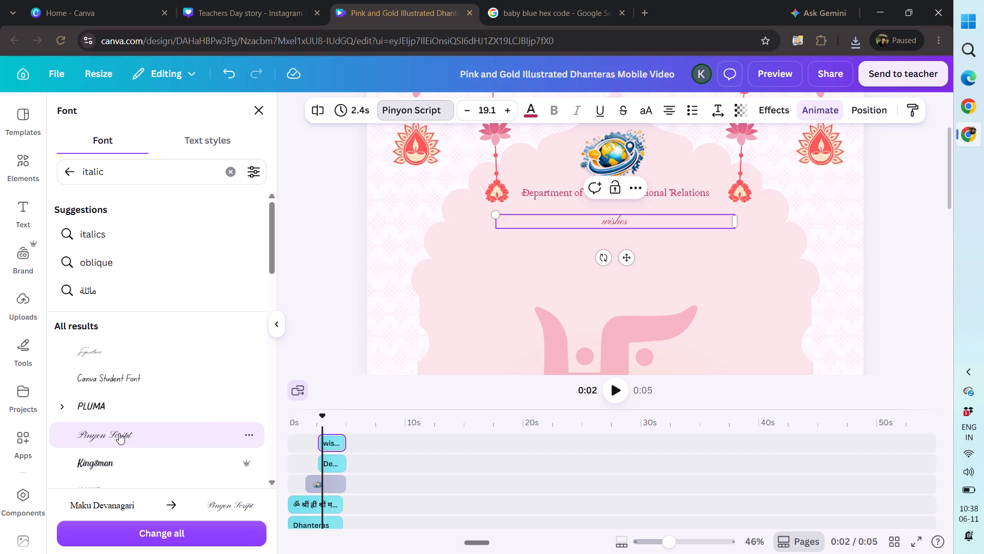
Enlarge the "wishes" text to font size 30.1.
triple_click(506, 111)
triple_click(506, 111)
triple_click(506, 111)
triple_click(506, 111)
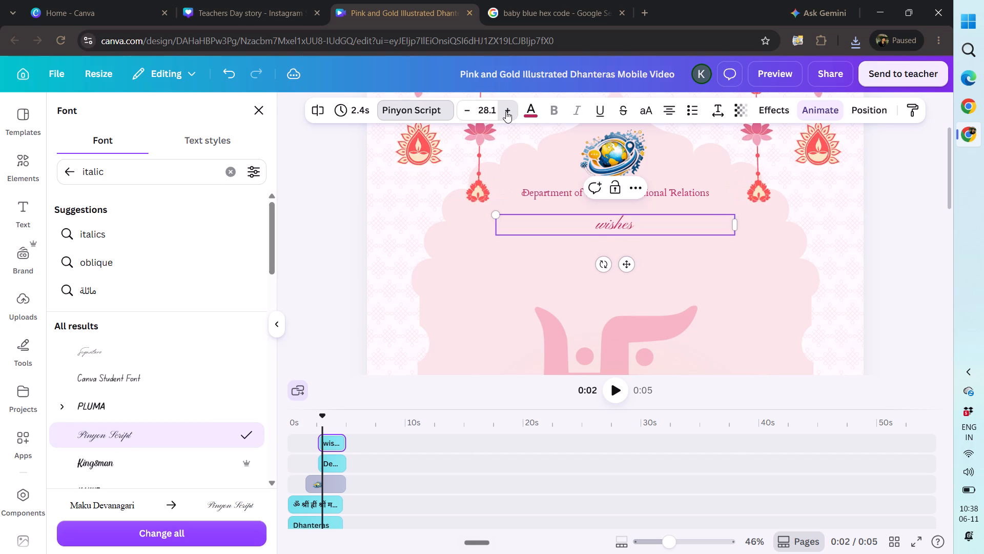
triple_click(506, 111)
triple_click(506, 111)
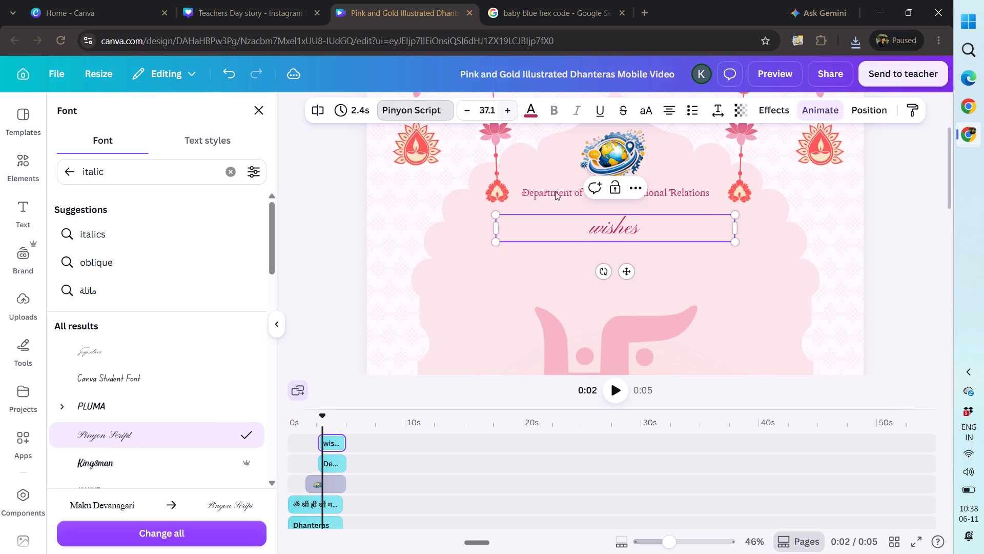
triple_click(471, 107)
triple_click(471, 107)
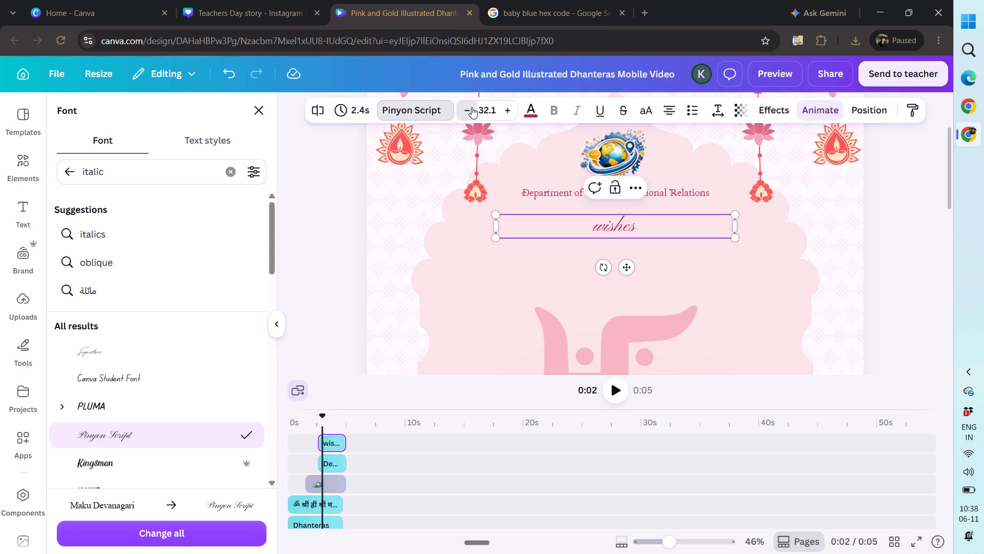
left_click(471, 107)
left_click(515, 289)
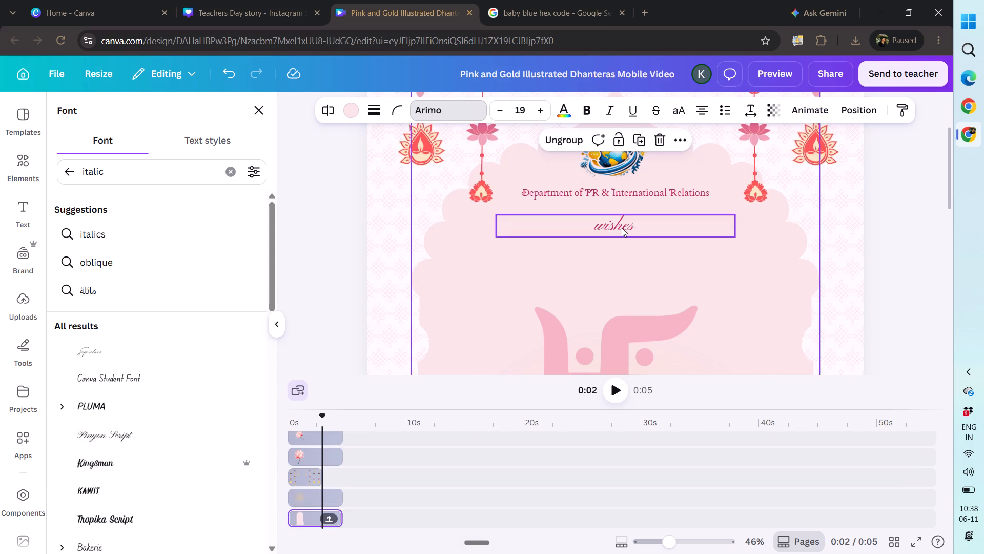
Nudge the "wishes" text upward, closer to the department caption.
left_click(622, 228)
key("Up")
key("Up")
key("Up")
key("Up")
key("Up")
key("Up")
key("Up")
key("Up")
key("Up")
key("Up")
key("Up")
key("Up")
key("Up")
key("Up")
key("Up")
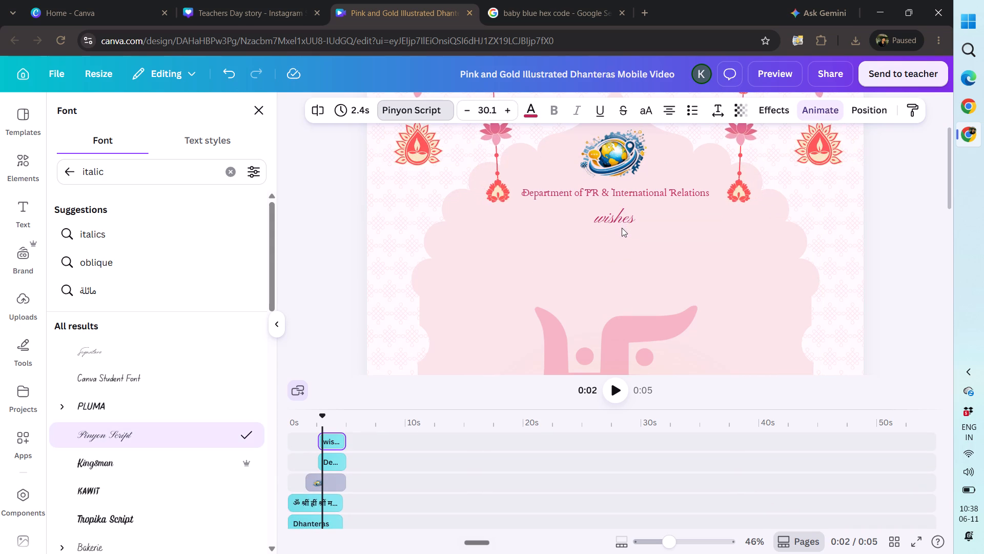
Change the "wishes" text colour to the lighter pink from the existing text colours.
left_click(527, 110)
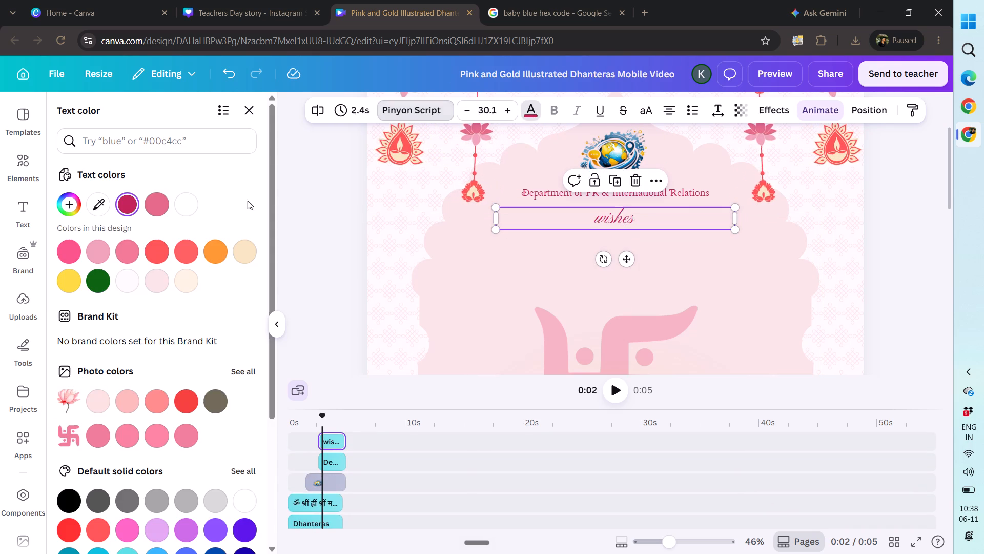
left_click(155, 211)
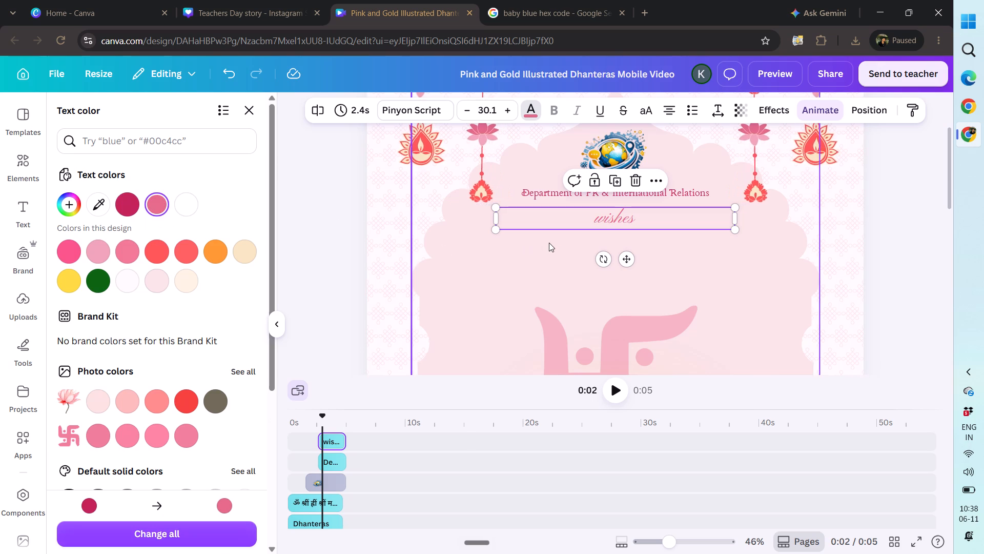
Enlarge the "Department of PR & International Relations" caption to font size 22.1.
left_click(538, 193)
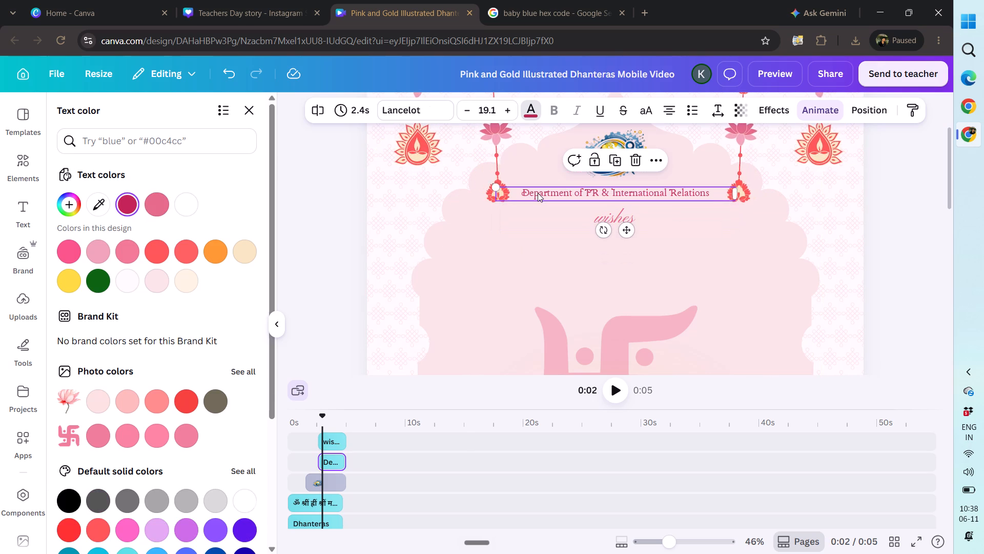
triple_click(505, 108)
left_click(505, 108)
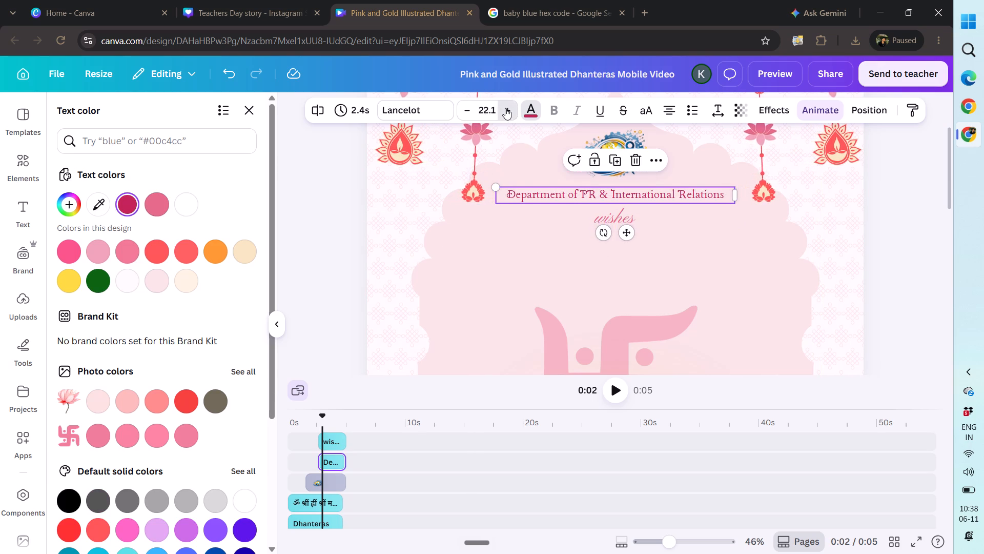
left_click(460, 115)
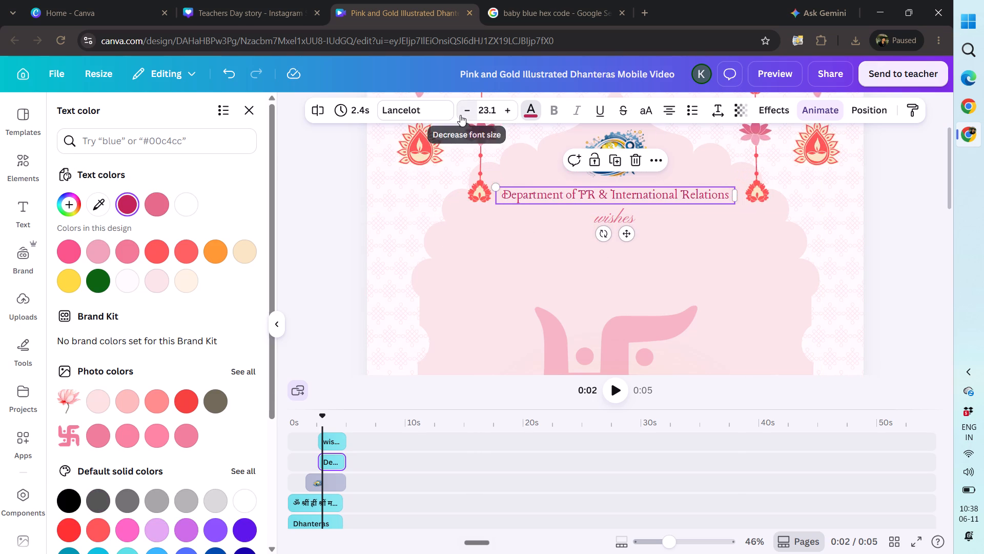
Preview the video full screen to check the caption and the "wishes" text.
left_click(612, 222)
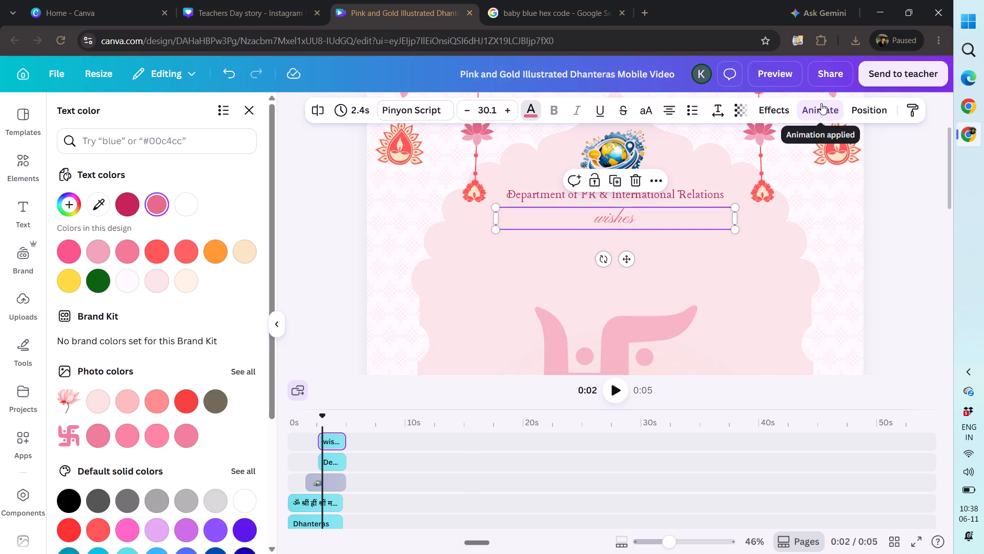
left_click(913, 539)
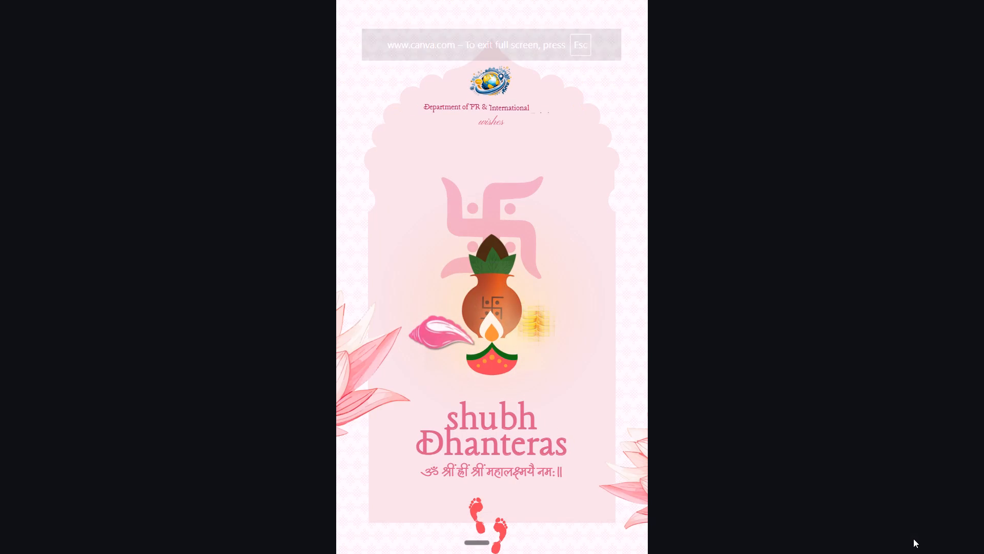
key("Escape")
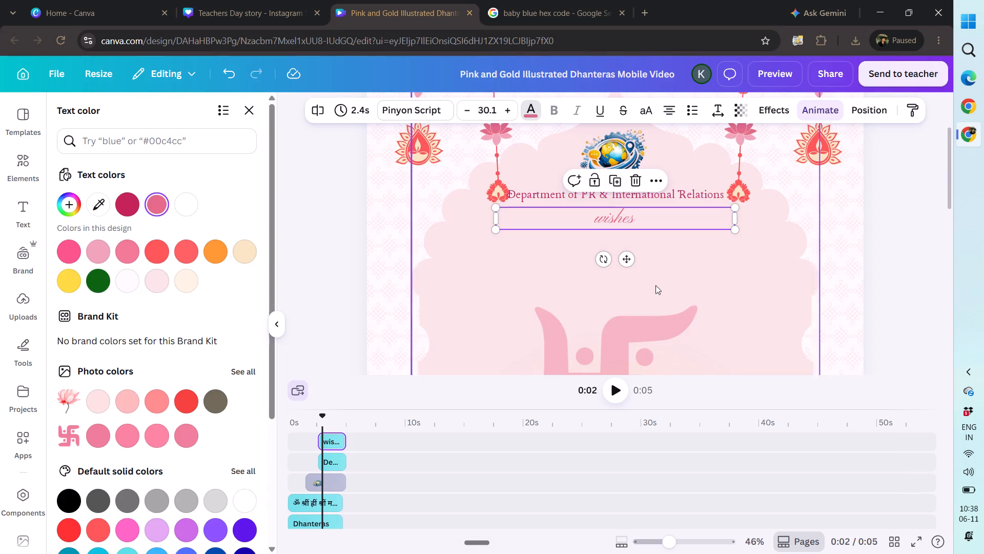
Set the department caption's animation to the Line writing style with downward direction, and slightly reduce its speed.
left_click(526, 202)
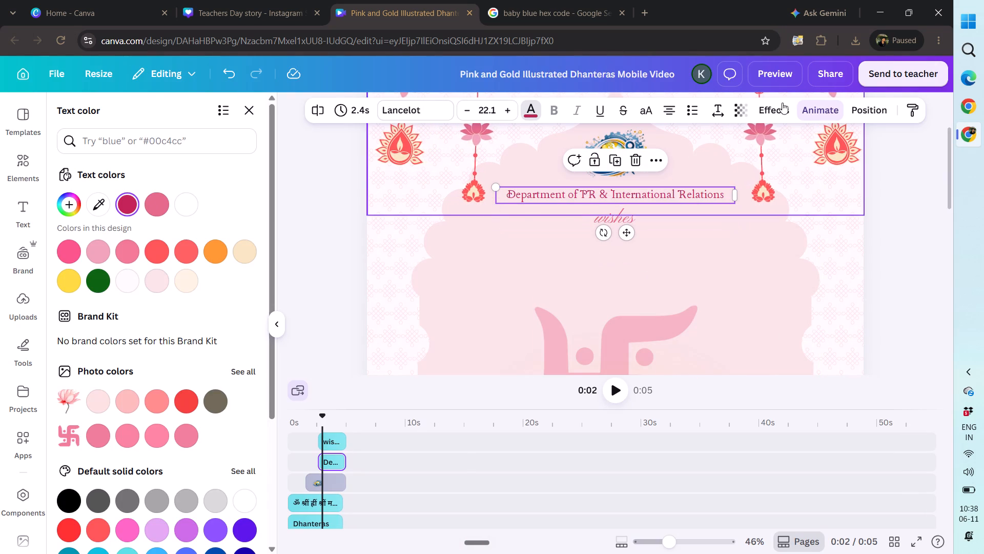
left_click(770, 109)
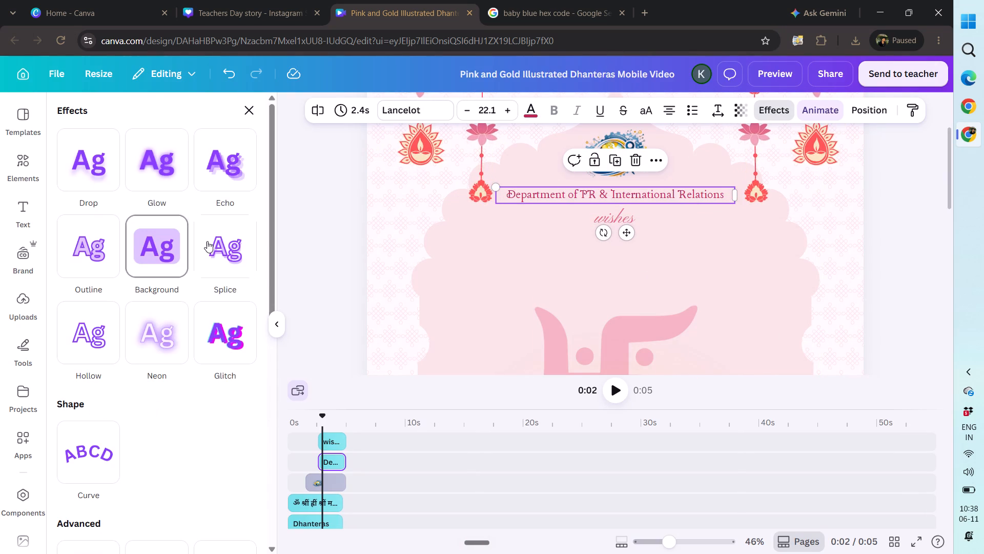
scroll(207, 241, "up", 6)
scroll(207, 241, "down", 1)
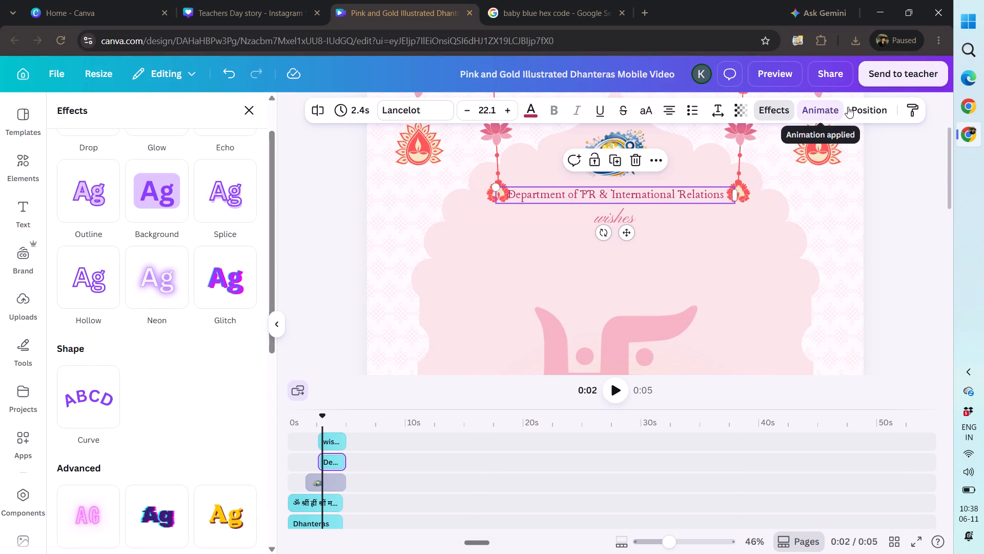
left_click(859, 107)
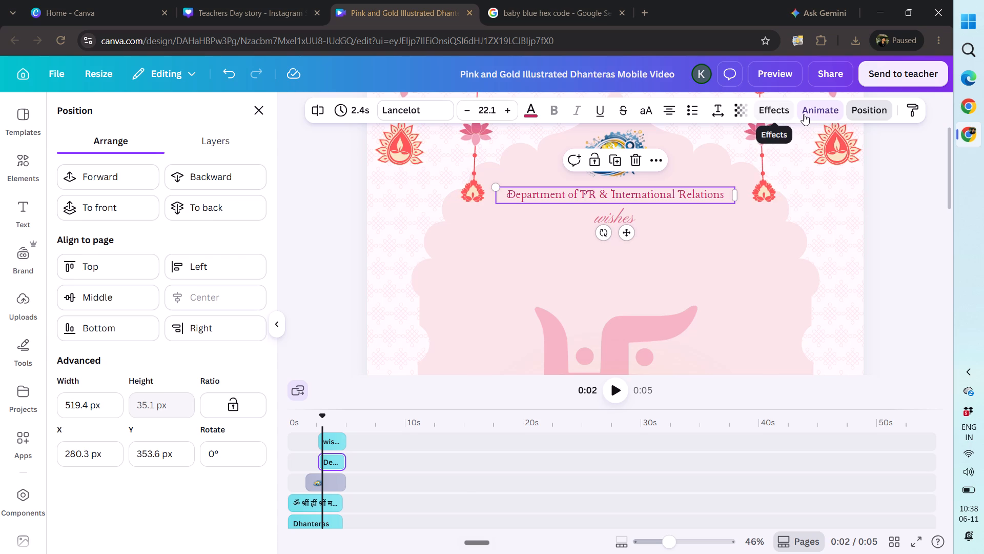
left_click(804, 114)
scroll(125, 293, "down", 5)
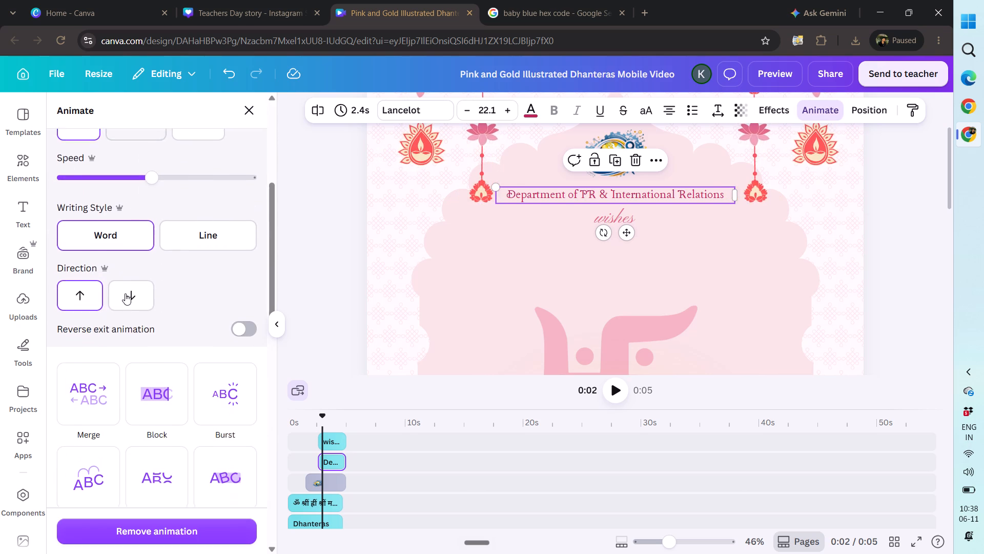
left_click(194, 220)
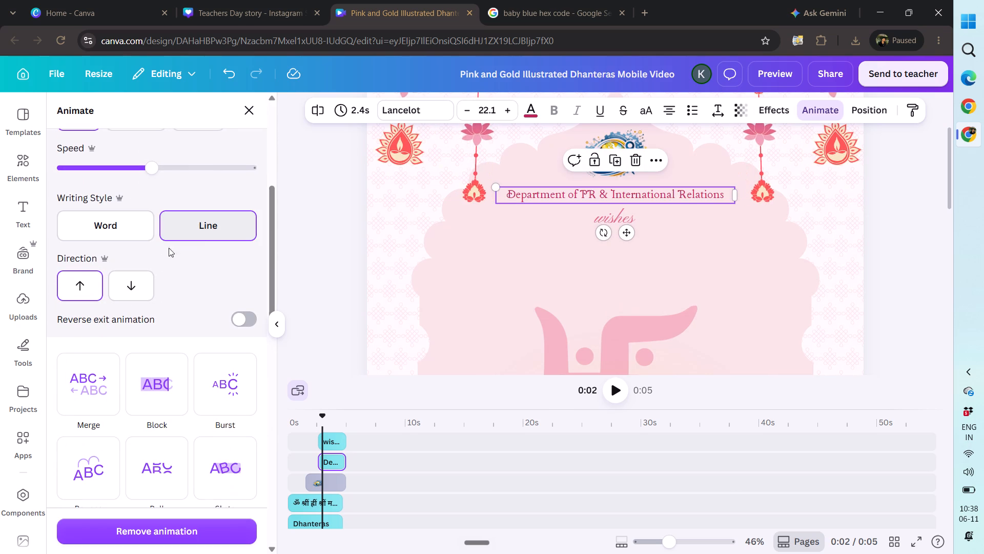
left_click(135, 285)
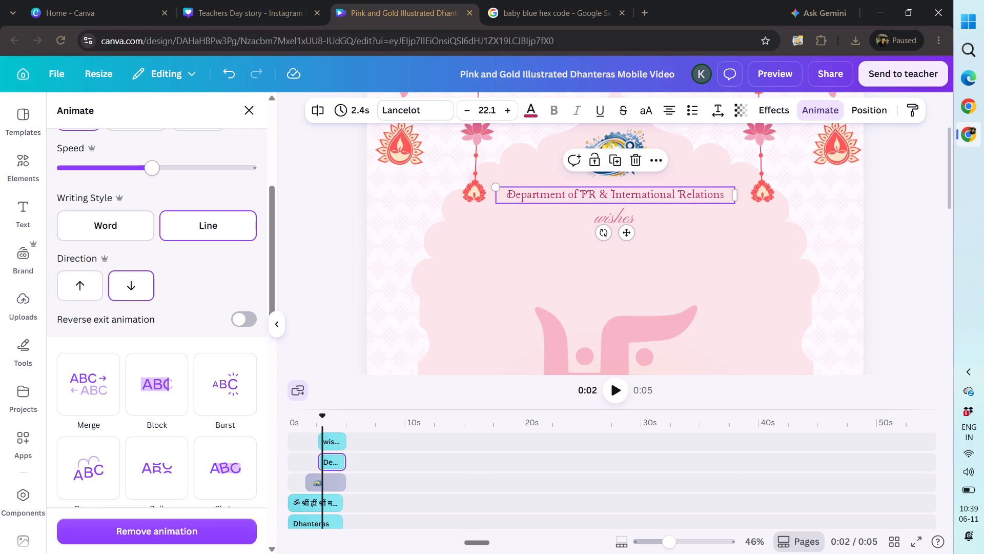
left_click_drag(148, 170, 133, 174)
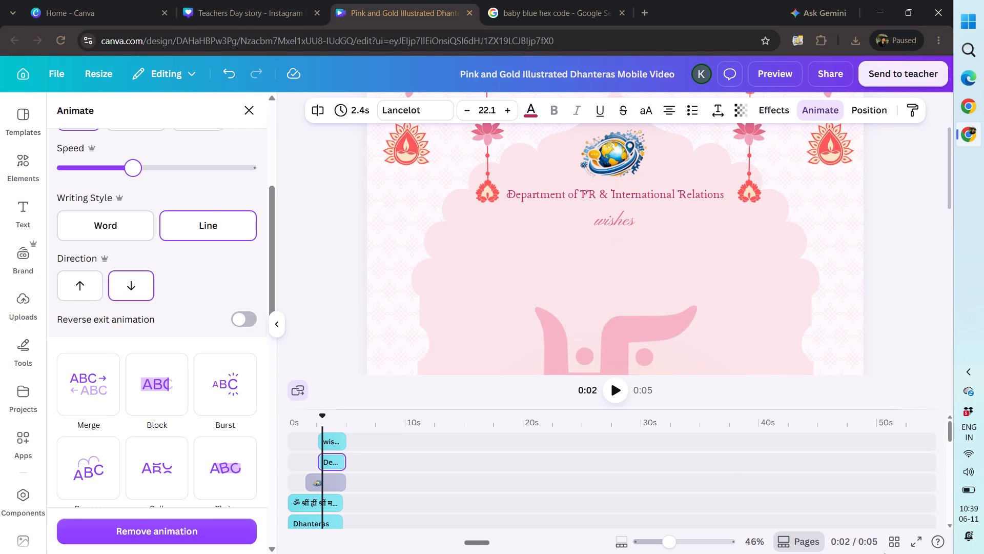
Preview the video full screen to check the department caption's animation.
left_click(912, 542)
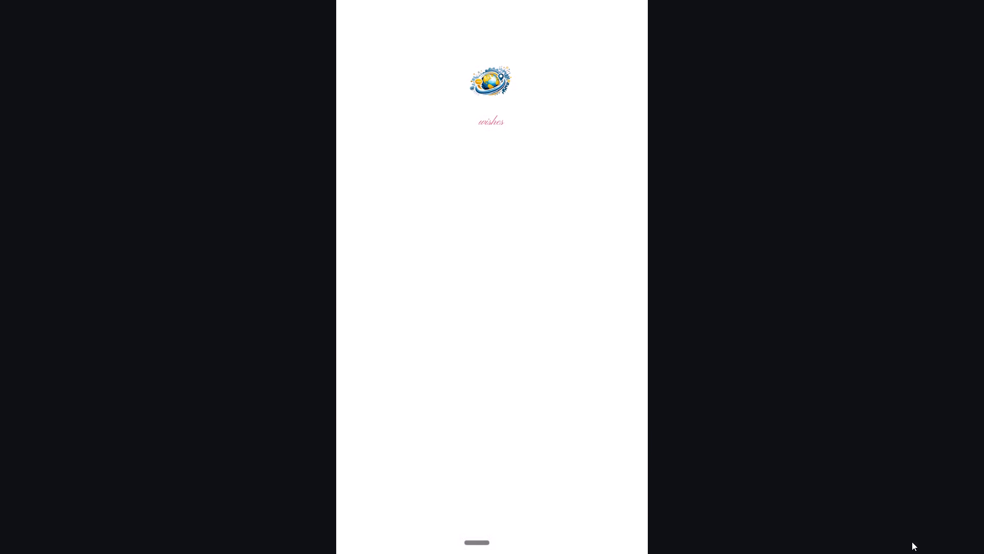
key("Escape")
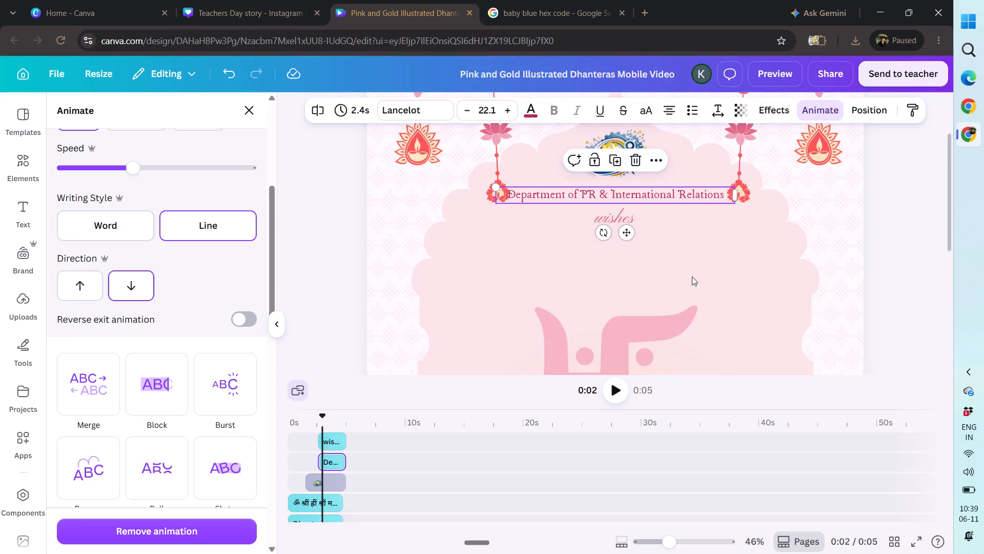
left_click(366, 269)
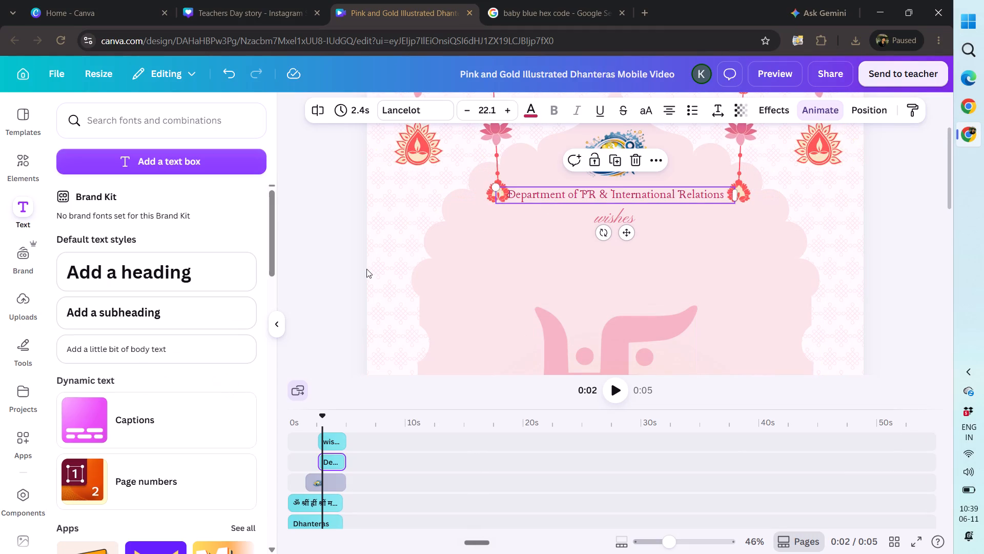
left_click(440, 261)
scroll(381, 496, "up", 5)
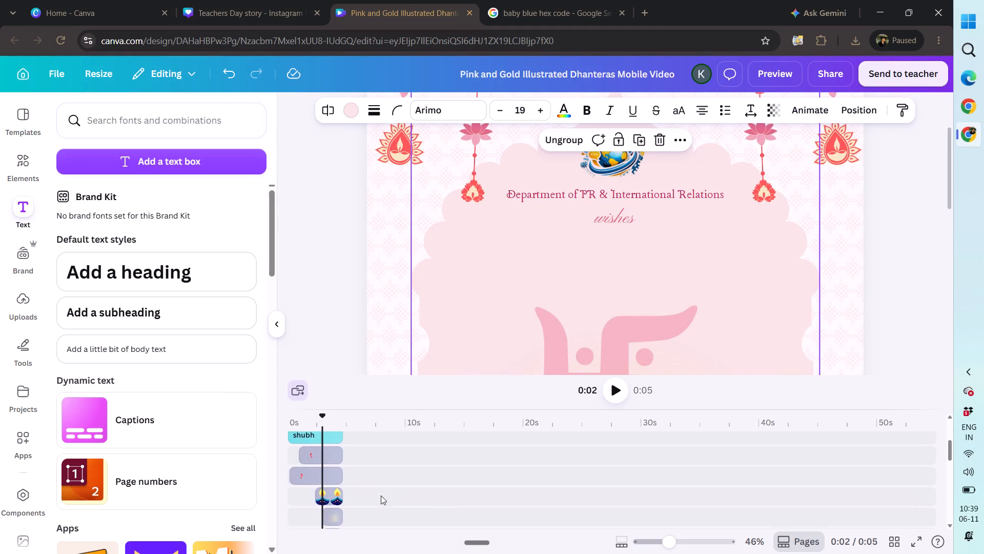
Examine the timeline layers to compare where the globe logo, caption and "wishes" clips end against the template's other elements.
scroll(381, 496, "up", 2)
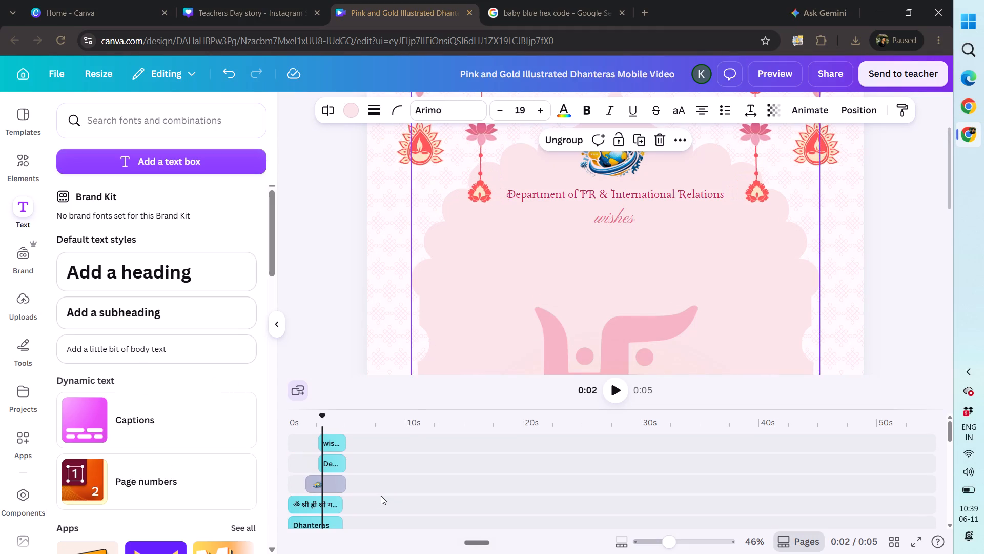
scroll(359, 504, "down", 2)
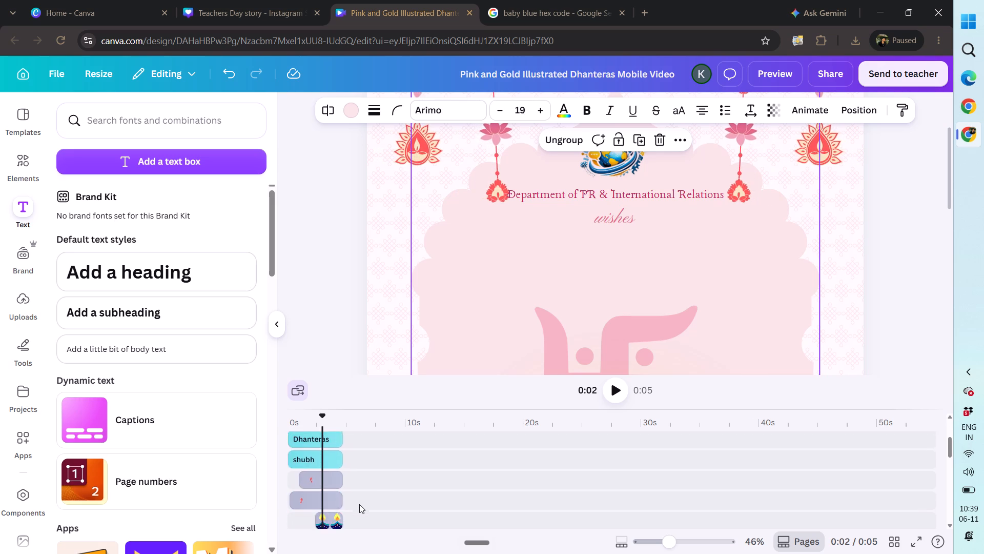
scroll(359, 504, "down", 5)
scroll(359, 504, "up", 7)
left_click(346, 442)
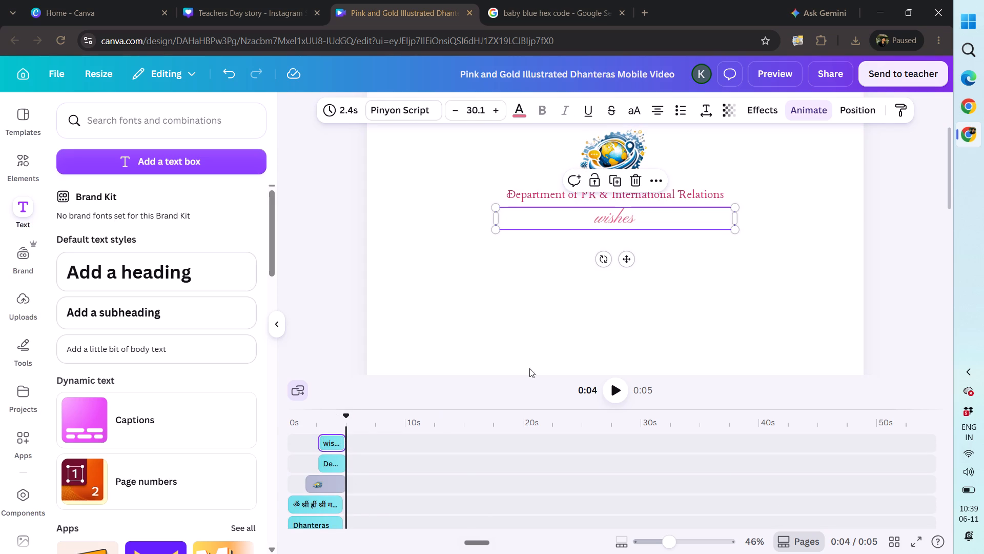
left_click(899, 239)
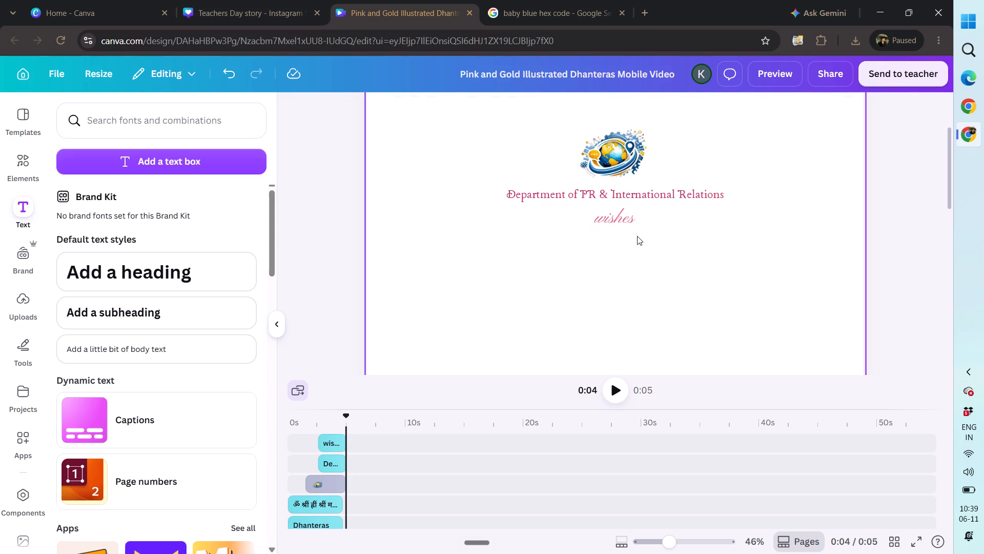
scroll(637, 236, "down", 5)
scroll(429, 457, "down", 4)
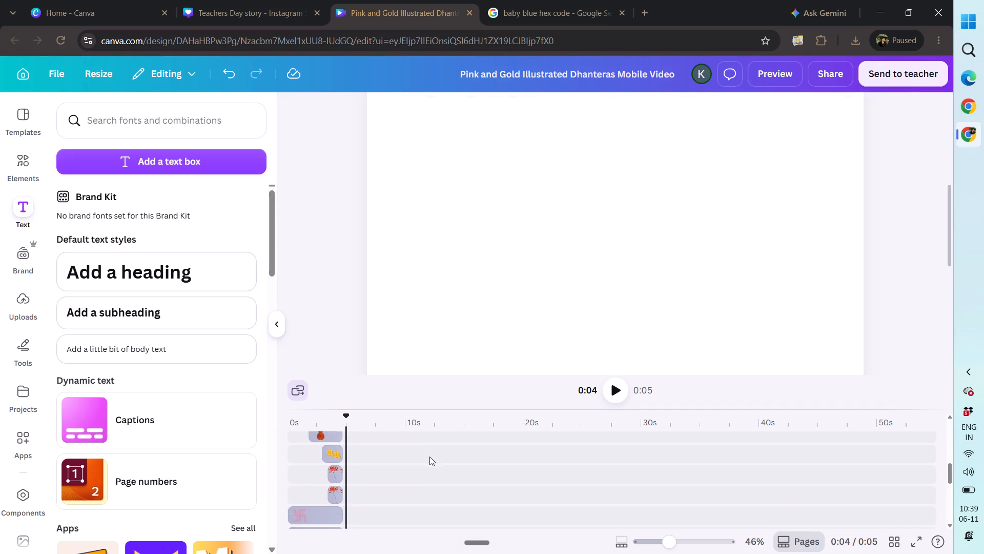
scroll(429, 457, "down", 3)
scroll(429, 457, "up", 2)
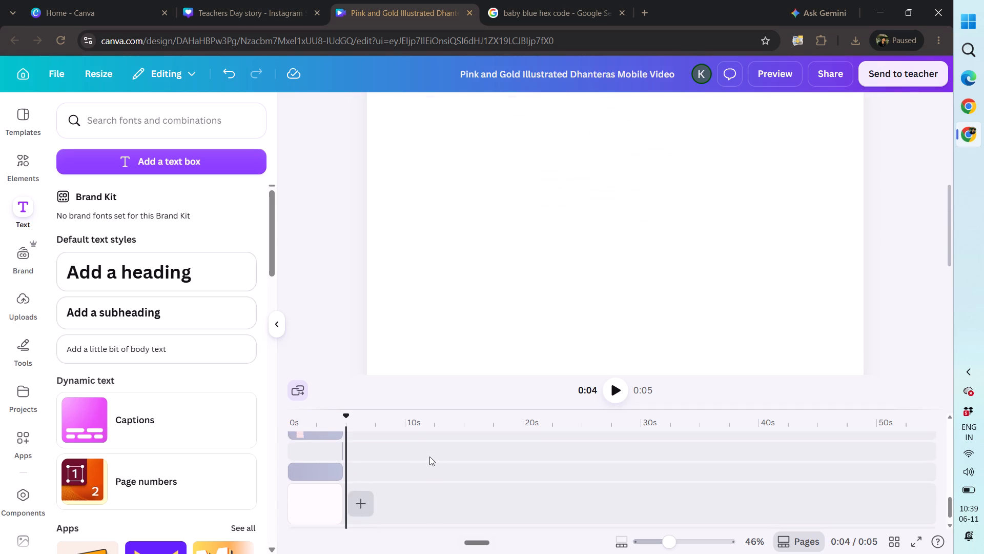
scroll(429, 457, "up", 5)
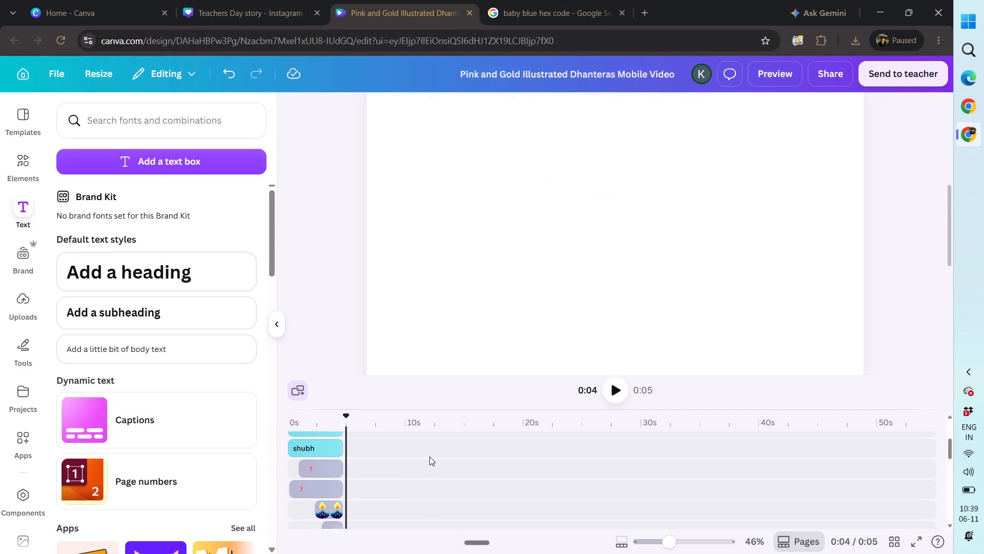
scroll(429, 457, "up", 2)
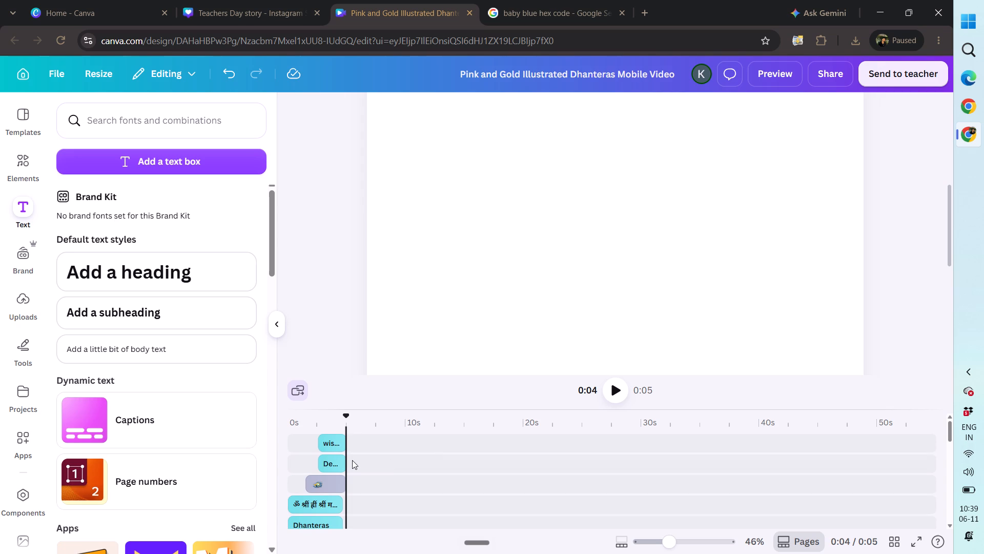
Trim the ends of the globe logo clip to 3.2 s and the department caption and "wishes" clips to 2.1 s each.
left_click(336, 482)
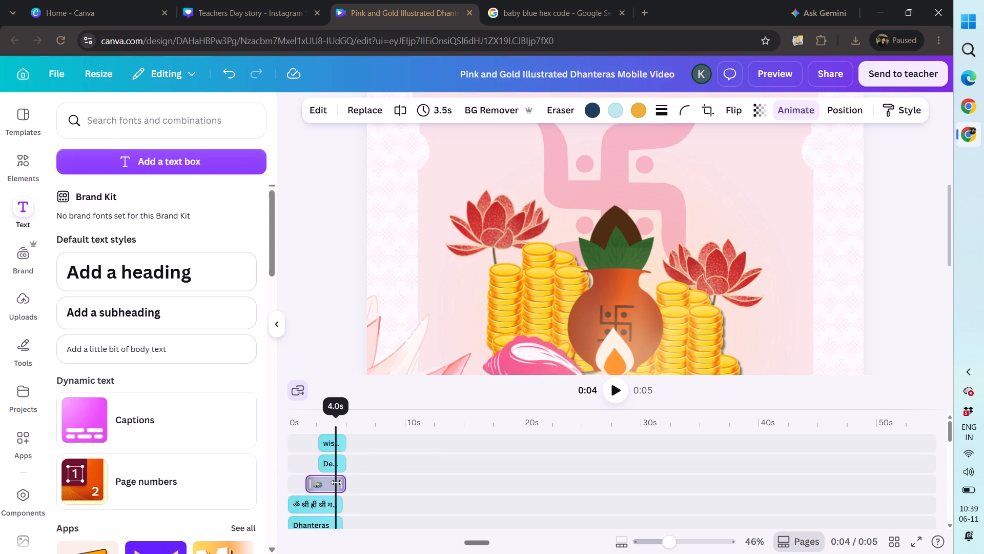
left_click(345, 482)
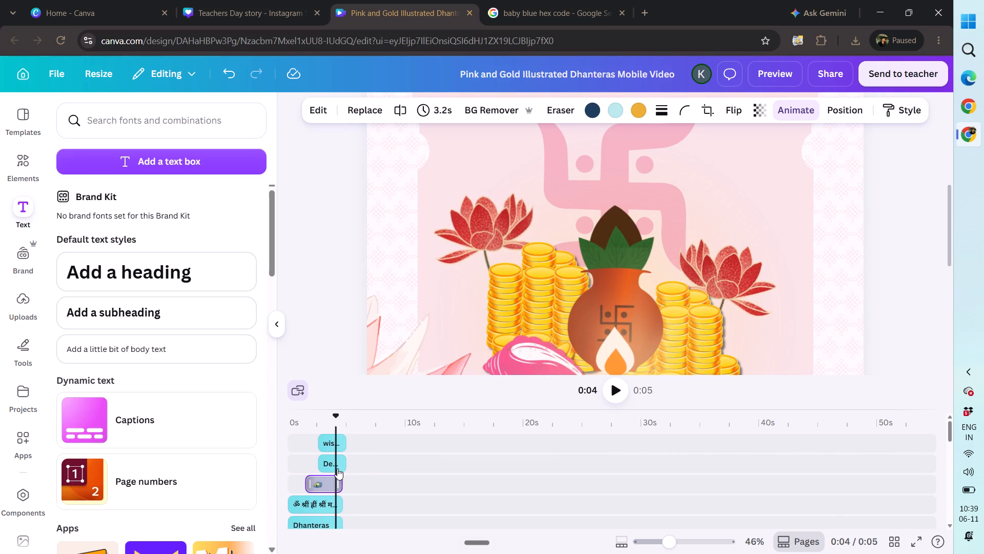
left_click(331, 466)
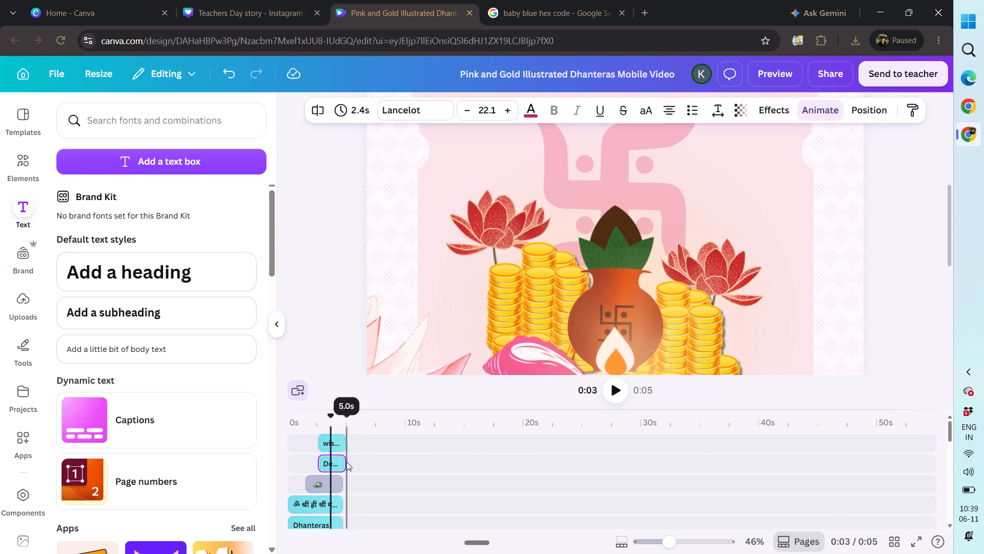
left_click(343, 463)
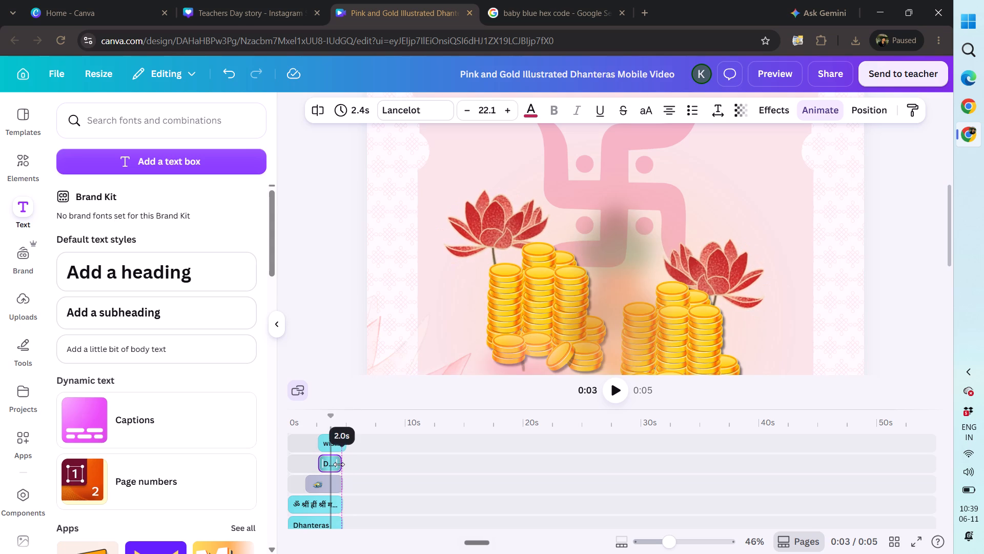
left_click(323, 441)
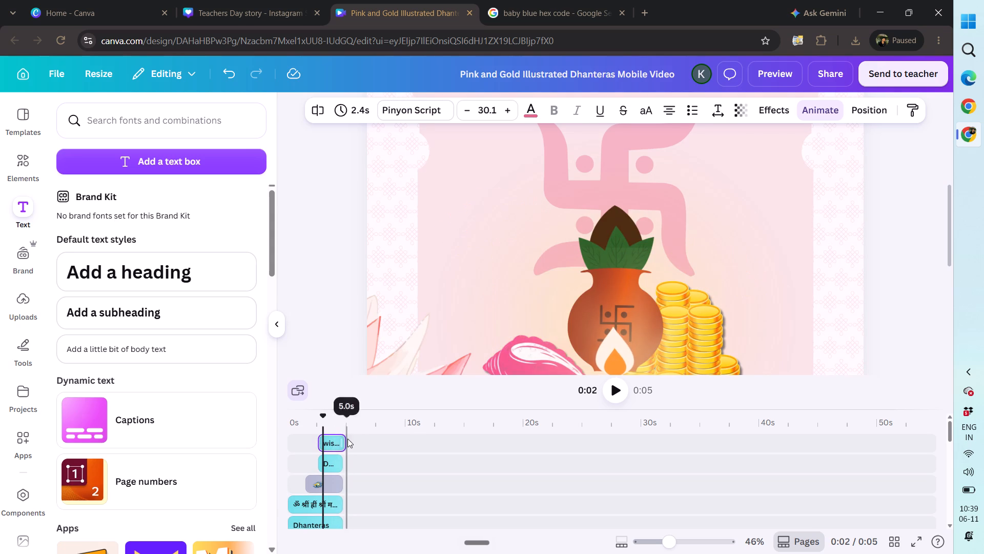
left_click(342, 443)
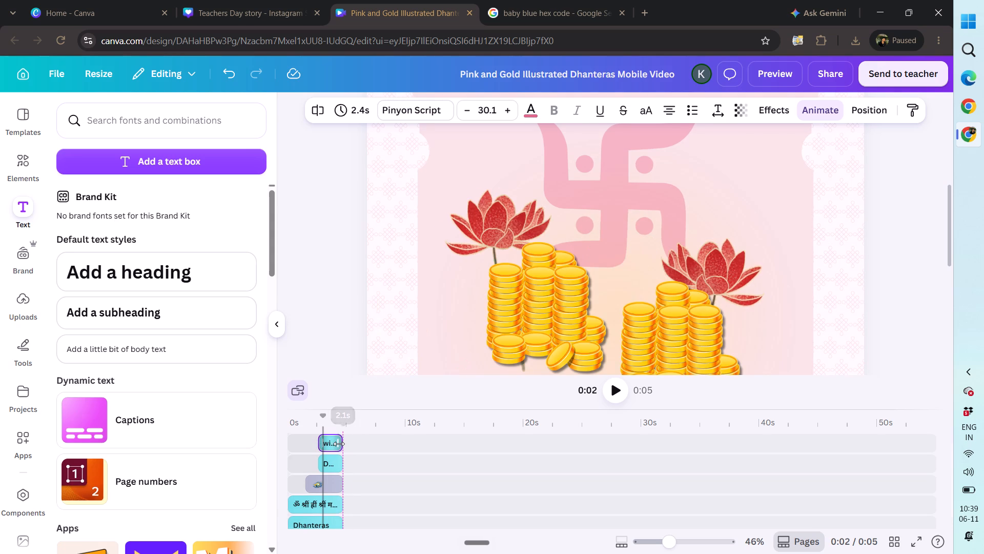
Preview the video full screen to check its ending with the trimmed clips.
left_click(394, 484)
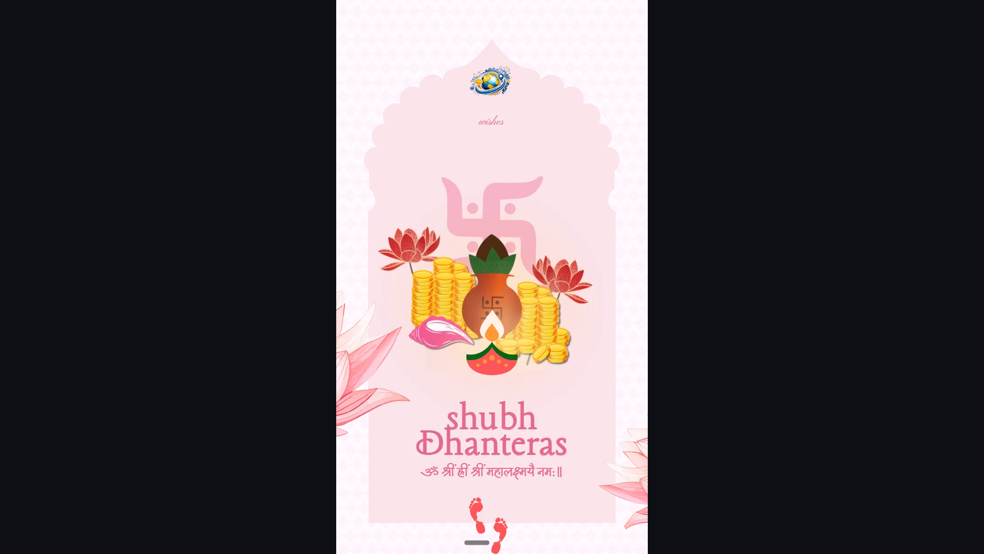
key("Escape")
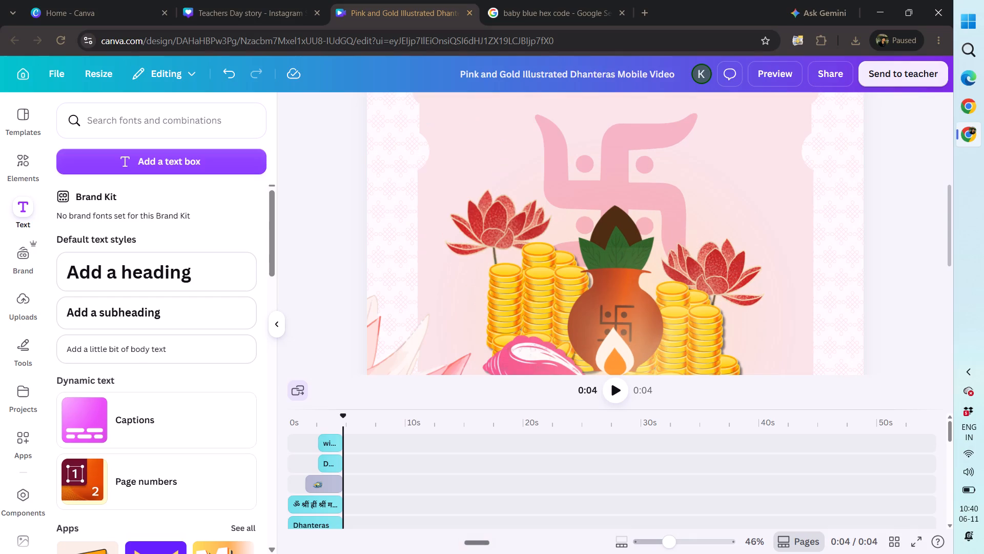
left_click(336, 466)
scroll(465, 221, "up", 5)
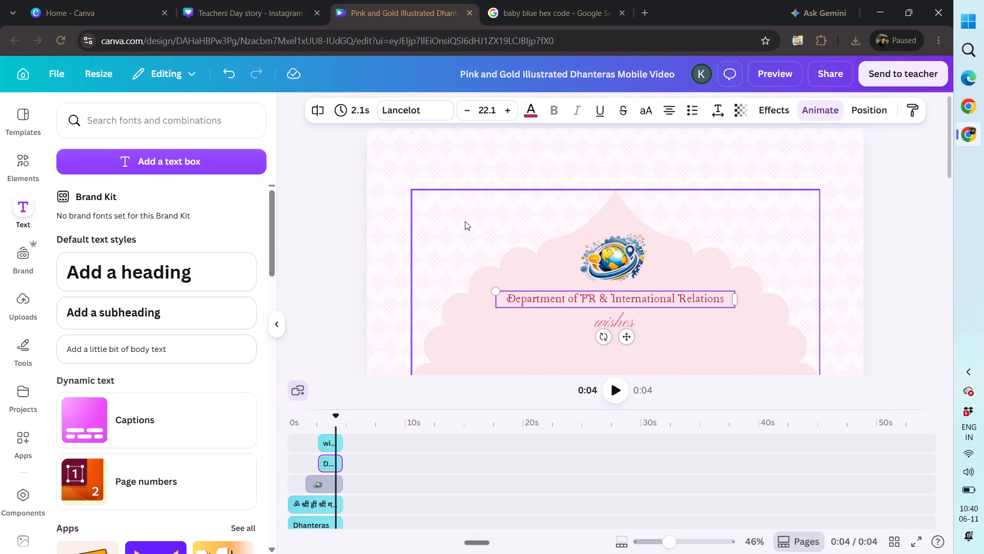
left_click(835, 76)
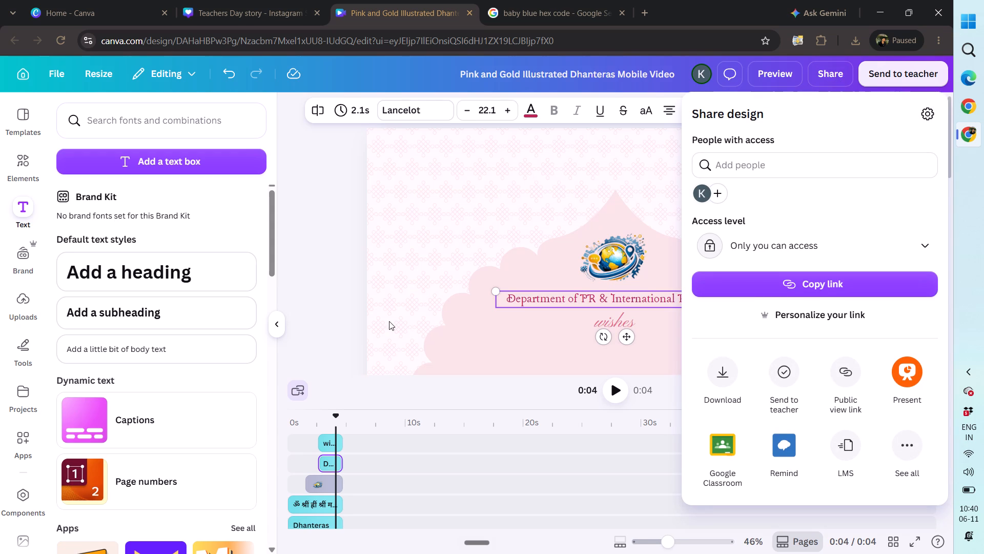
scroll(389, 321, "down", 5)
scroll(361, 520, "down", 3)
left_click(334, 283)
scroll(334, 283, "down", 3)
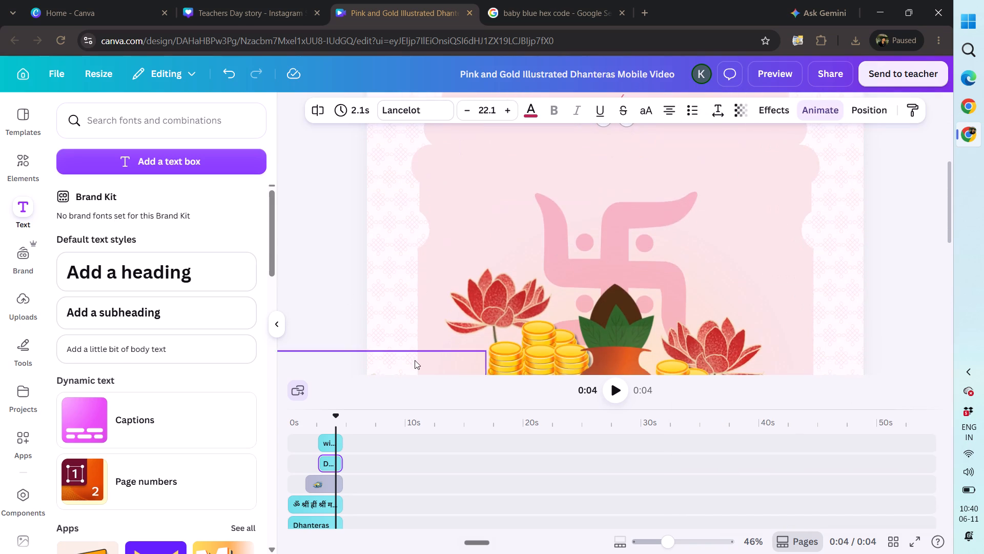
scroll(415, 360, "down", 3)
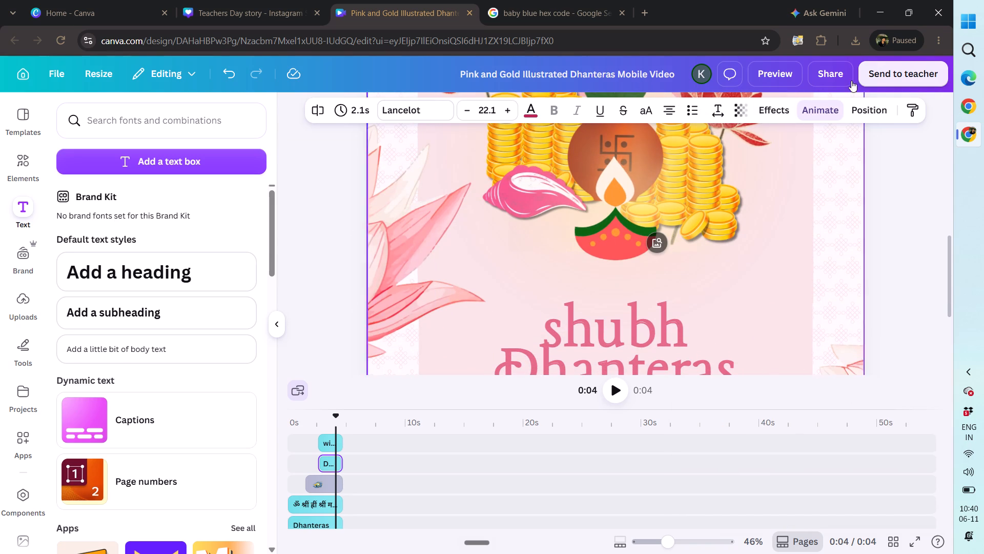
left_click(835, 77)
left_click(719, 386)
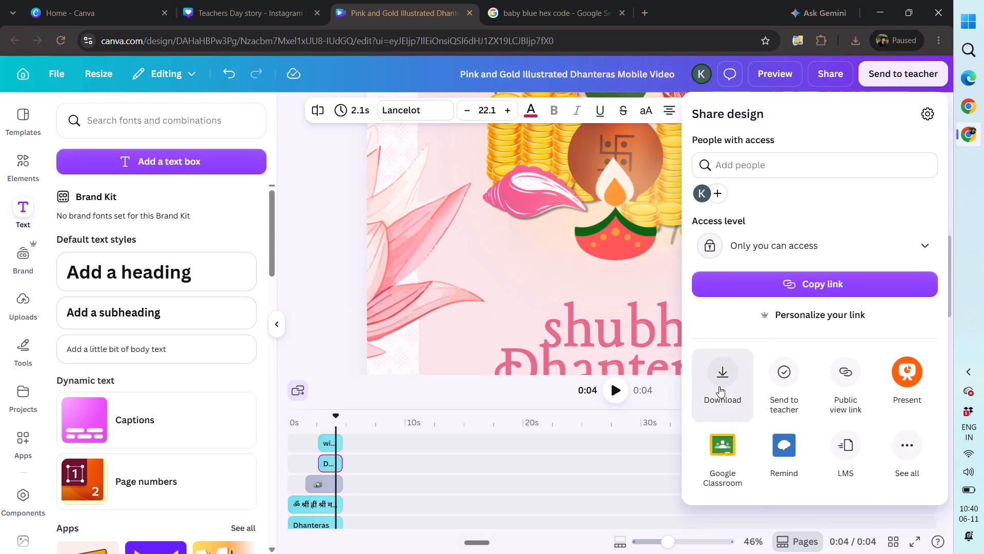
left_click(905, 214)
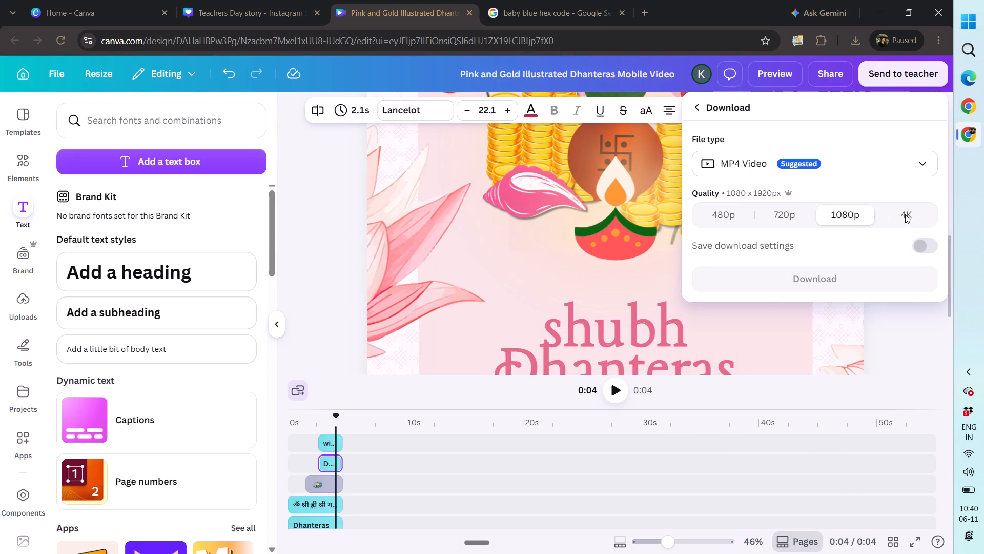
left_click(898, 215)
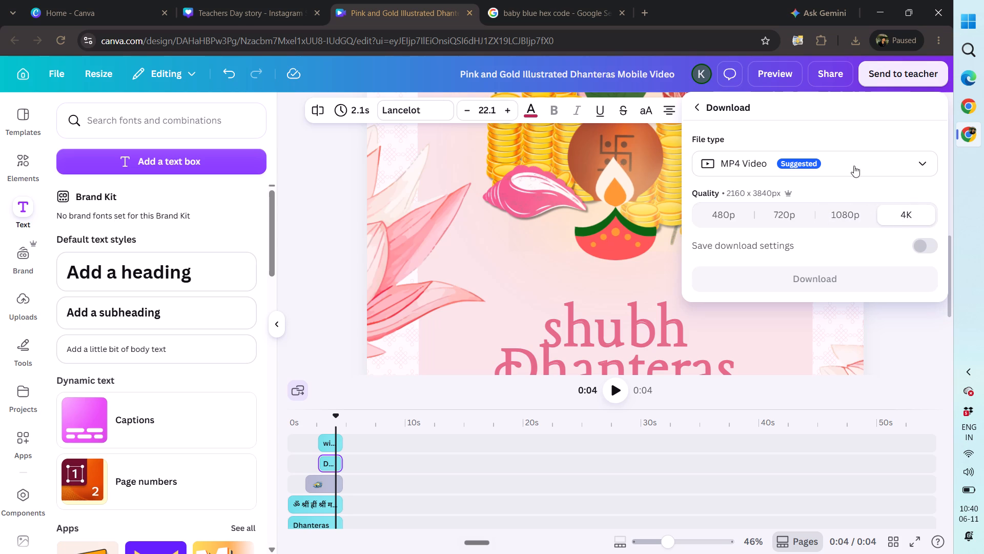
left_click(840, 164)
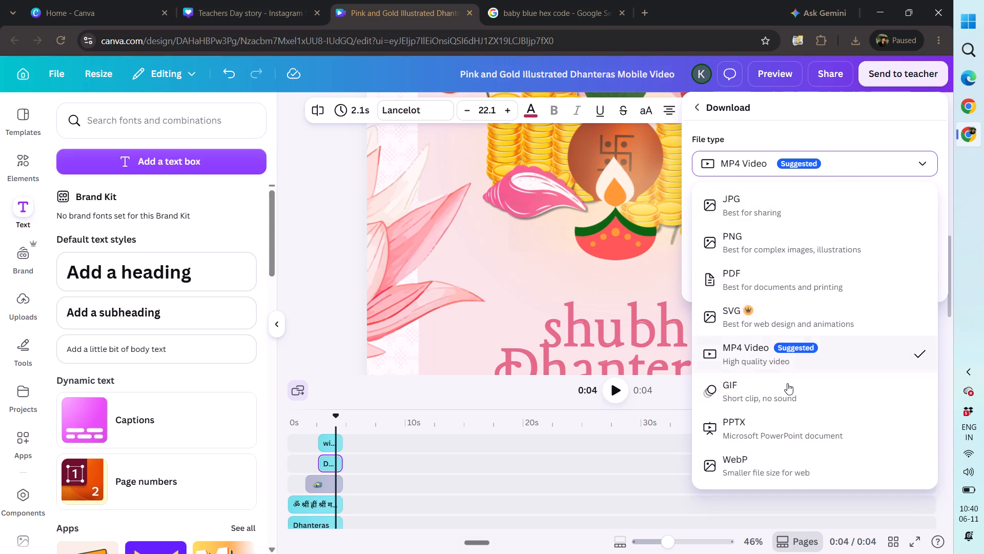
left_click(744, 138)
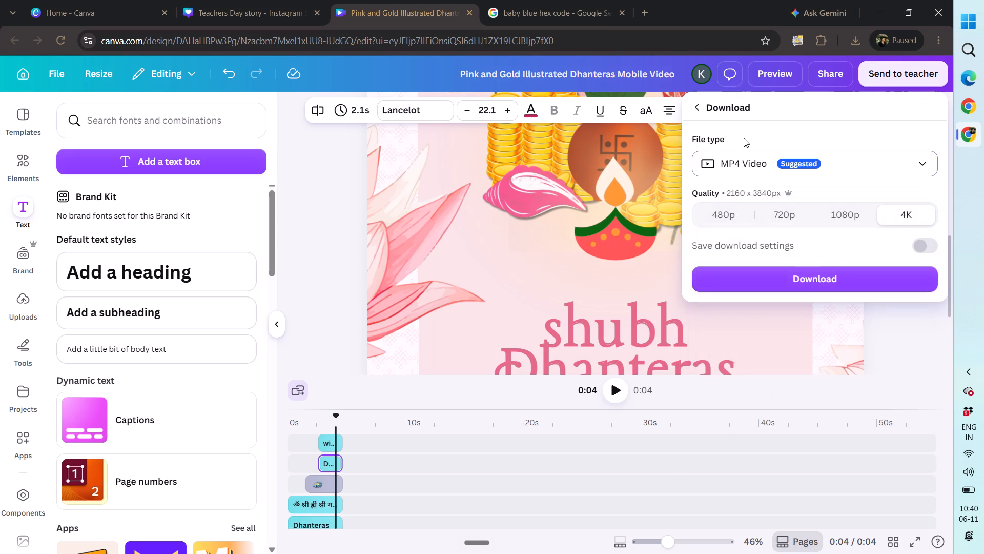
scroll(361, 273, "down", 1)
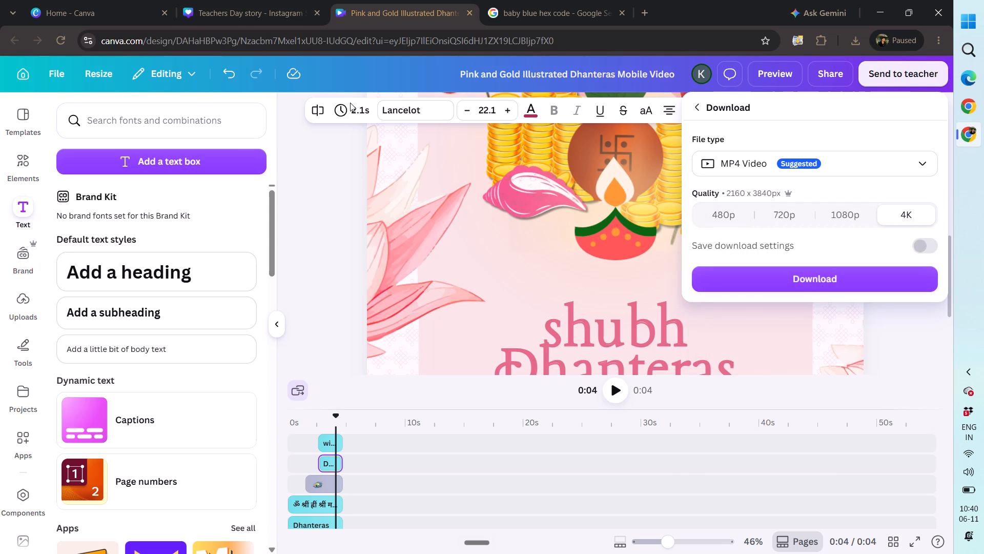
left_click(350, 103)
Extend the page's duration in the timeline to about 10.1 s.
scroll(367, 308, "down", 4)
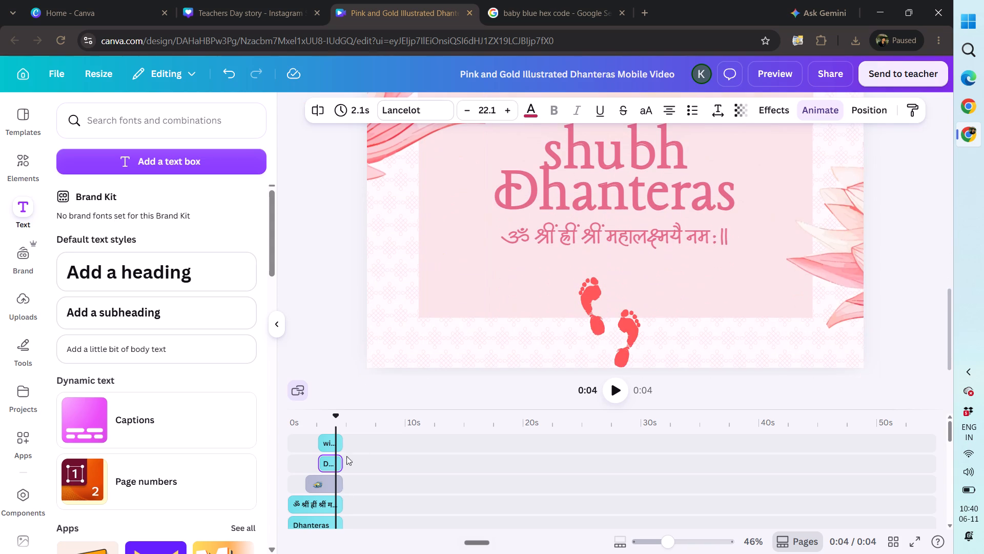
scroll(359, 417, "down", 4)
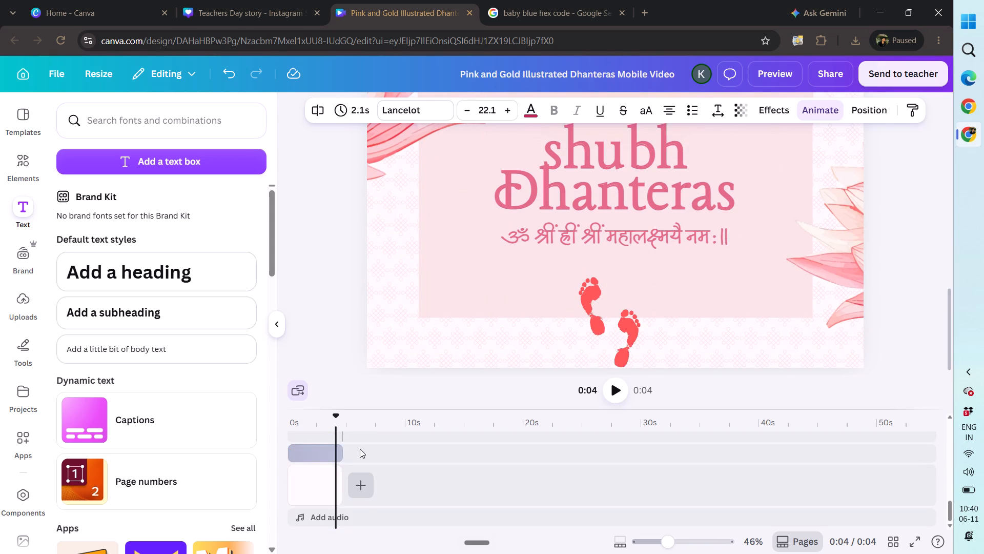
scroll(361, 511, "up", 10)
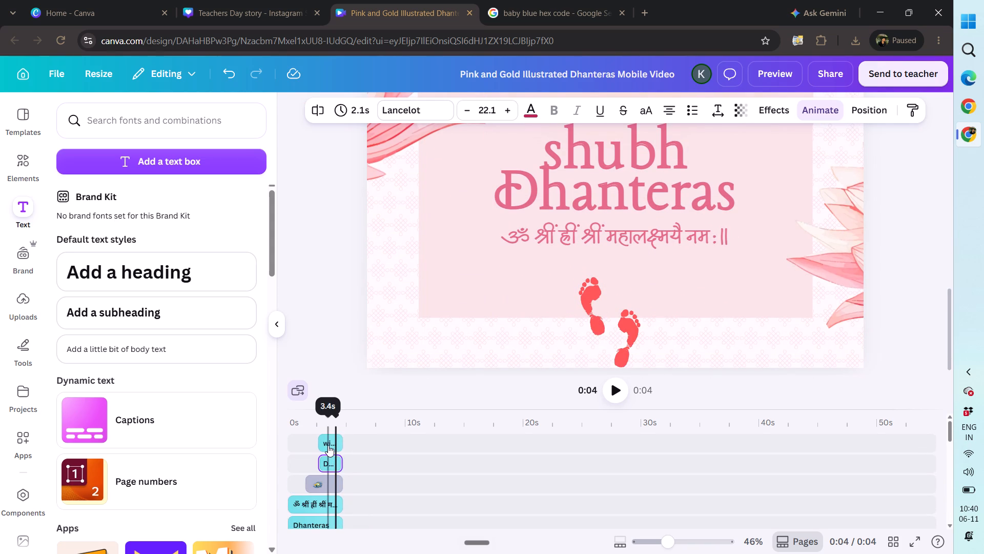
left_click(328, 445)
left_click(322, 466, "shift")
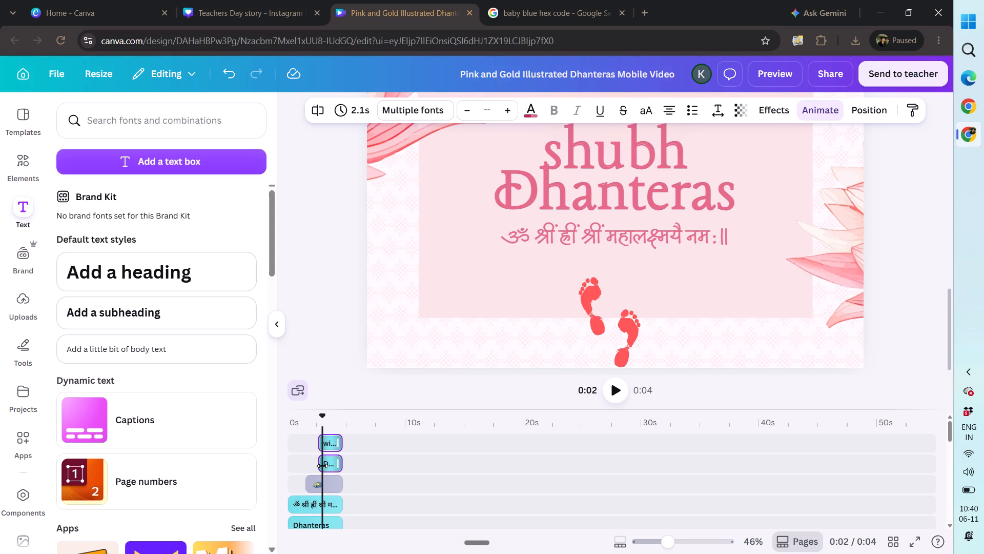
scroll(434, 465, "down", 5)
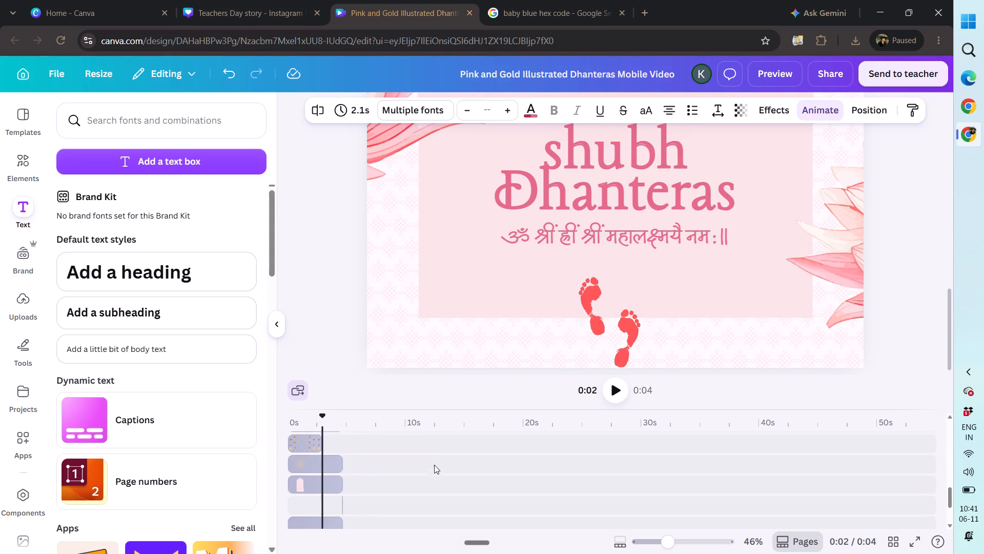
scroll(434, 465, "down", 2)
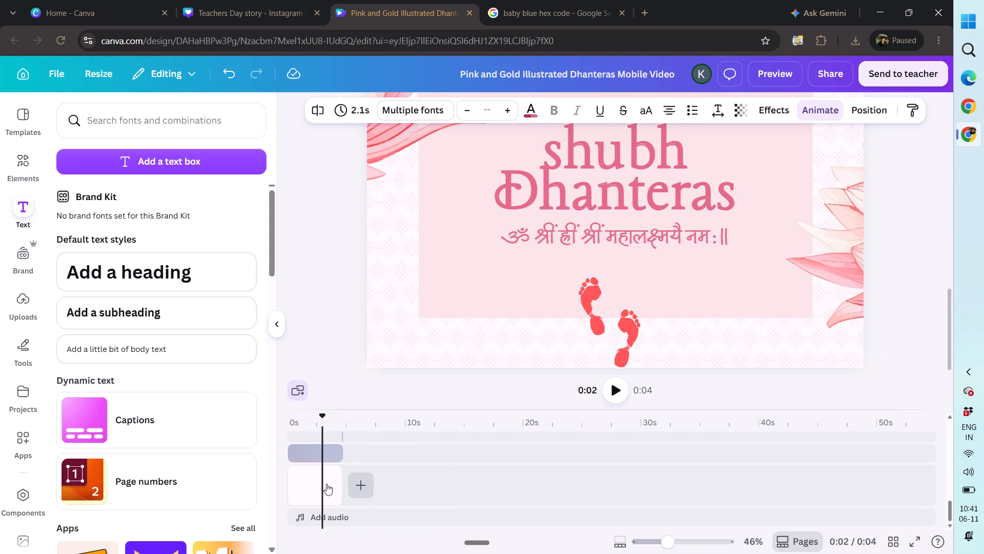
left_click(326, 484)
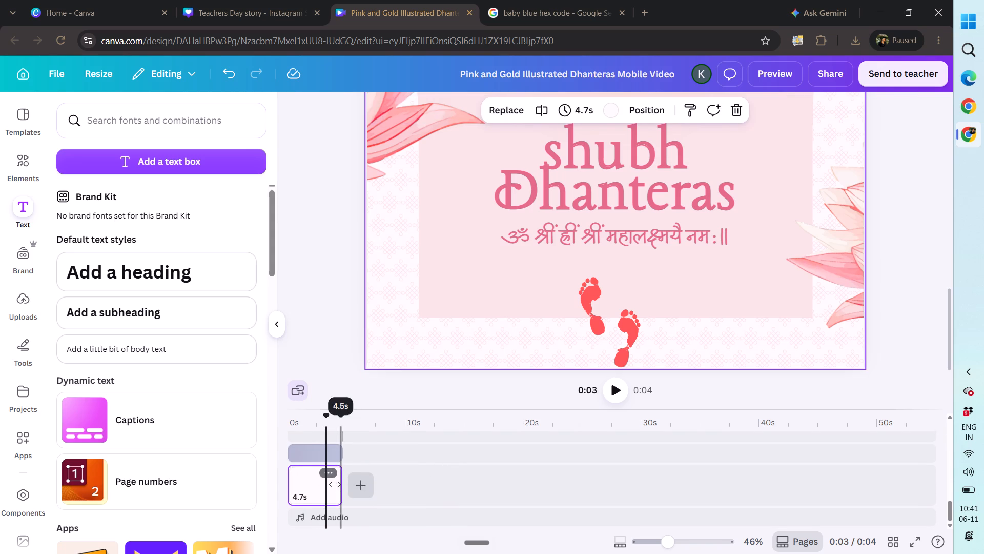
left_click(326, 486)
left_click_drag(336, 485, 399, 477)
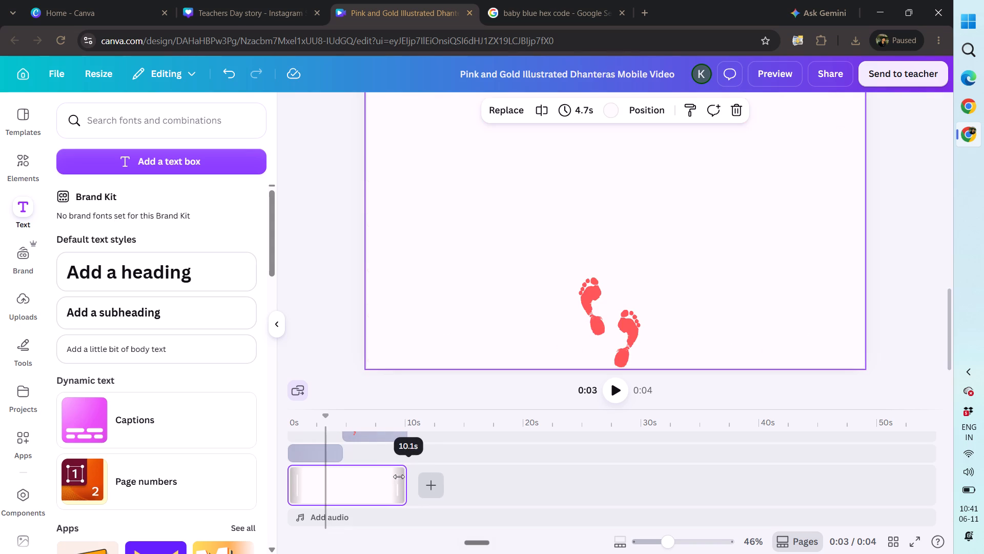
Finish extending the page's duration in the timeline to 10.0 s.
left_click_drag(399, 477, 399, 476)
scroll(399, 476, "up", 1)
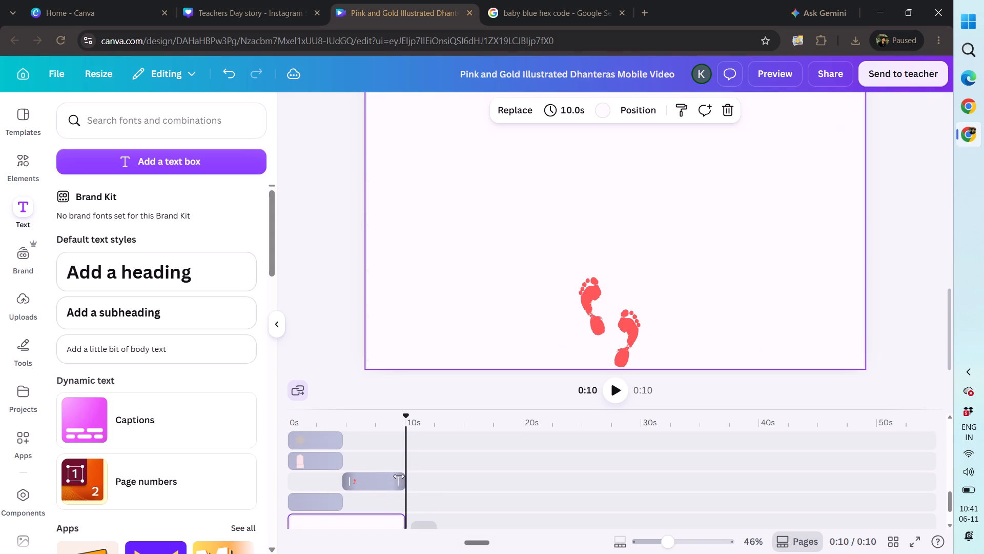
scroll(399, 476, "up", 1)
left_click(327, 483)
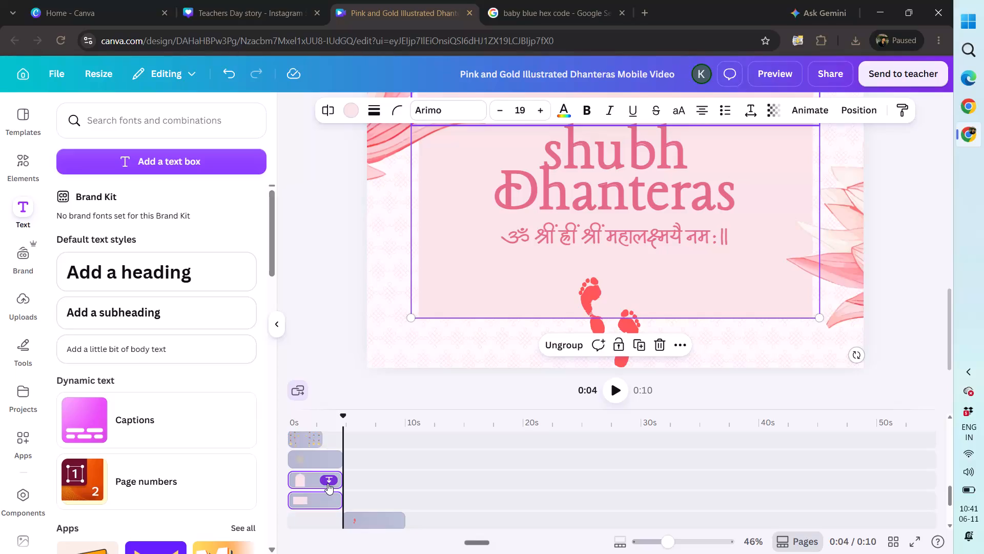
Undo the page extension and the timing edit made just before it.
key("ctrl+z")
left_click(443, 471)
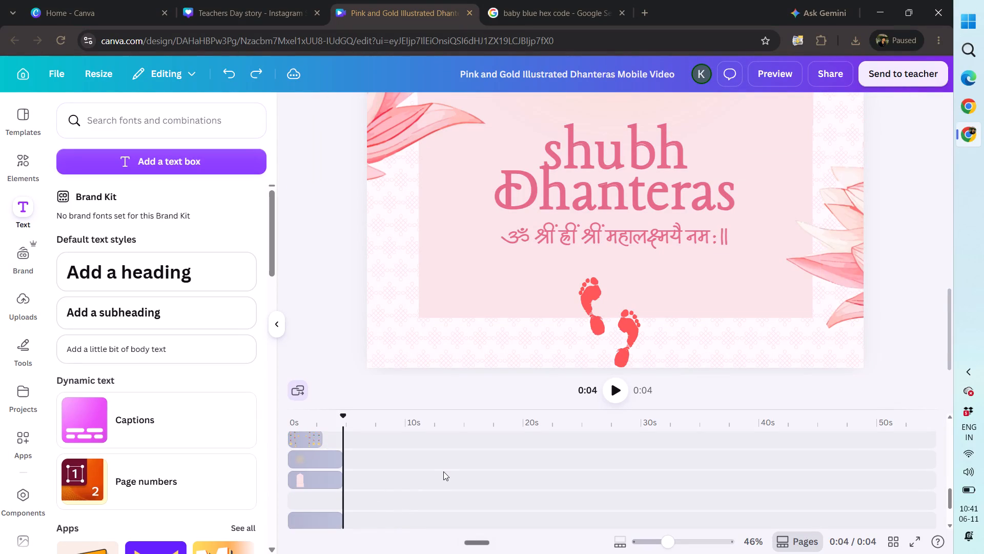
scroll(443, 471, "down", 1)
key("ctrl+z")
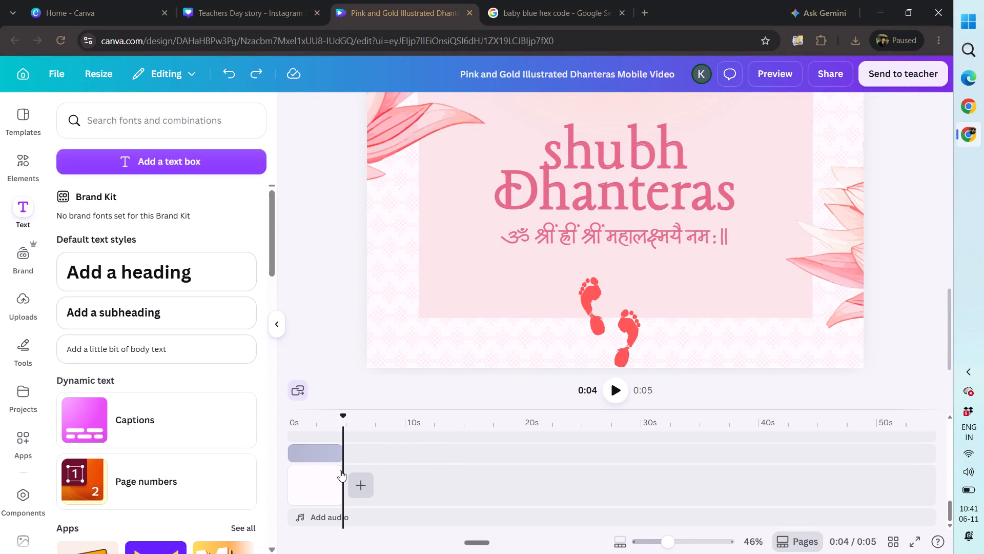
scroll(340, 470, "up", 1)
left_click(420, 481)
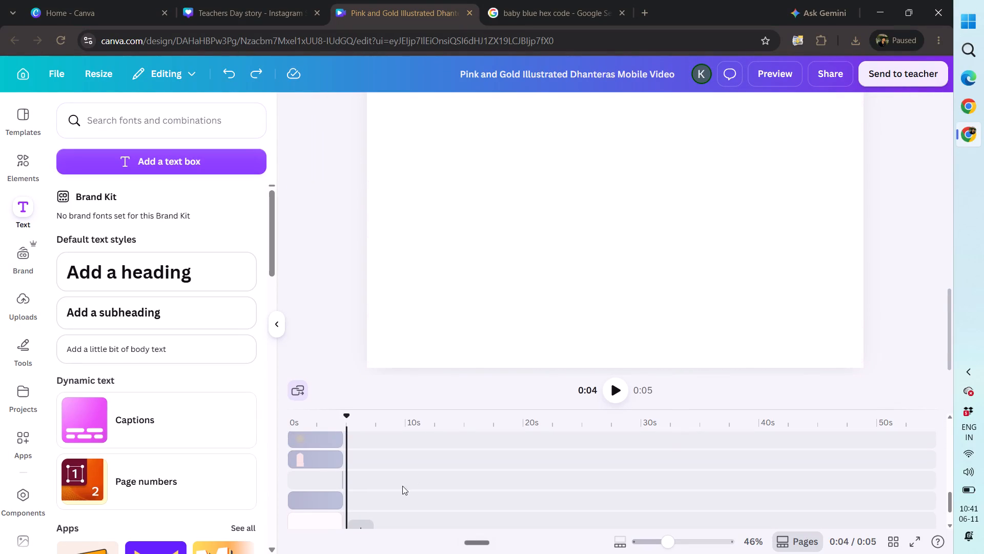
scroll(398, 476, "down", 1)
Extend the page's duration in the timeline to 10.1 s.
left_click(324, 483)
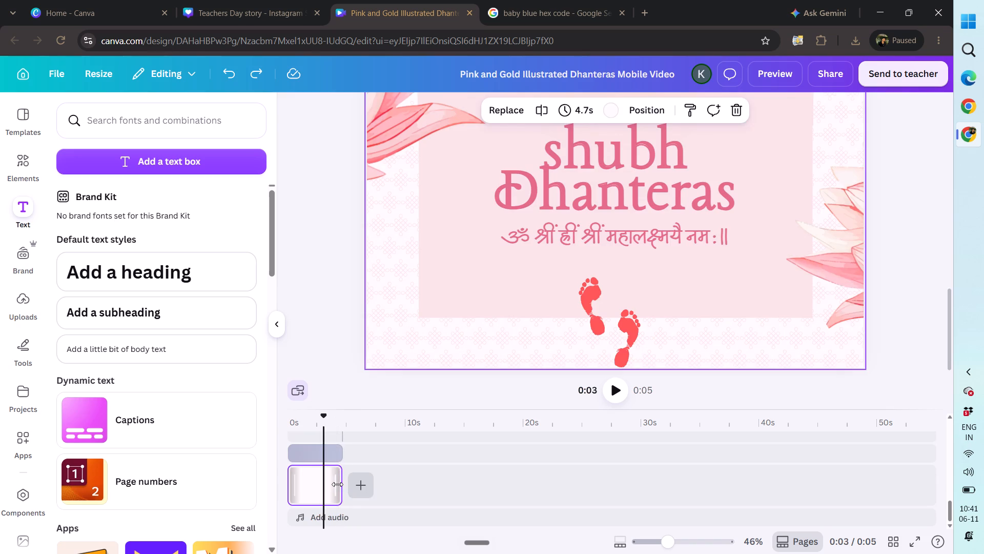
left_click_drag(337, 484, 407, 477)
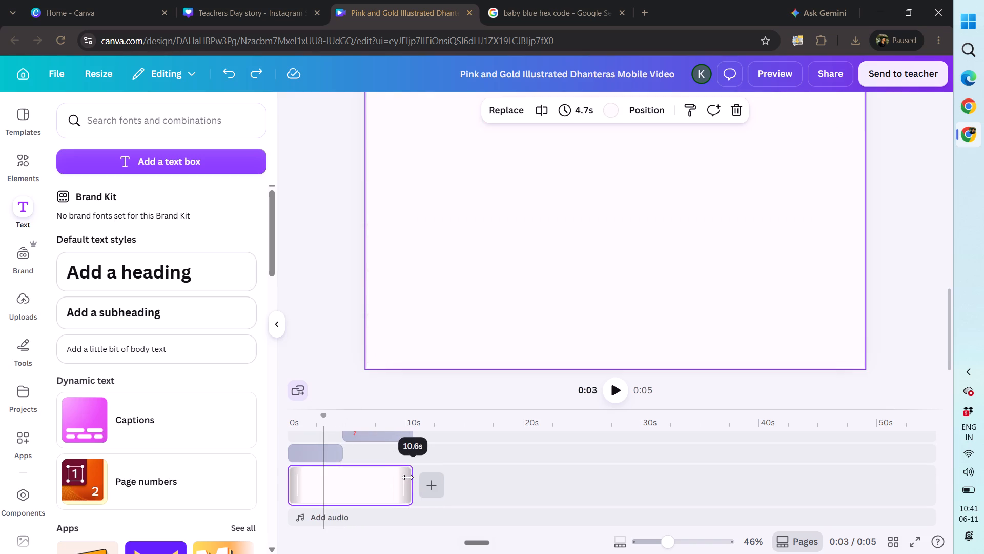
left_click_drag(407, 477, 401, 478)
scroll(401, 478, "up", 1)
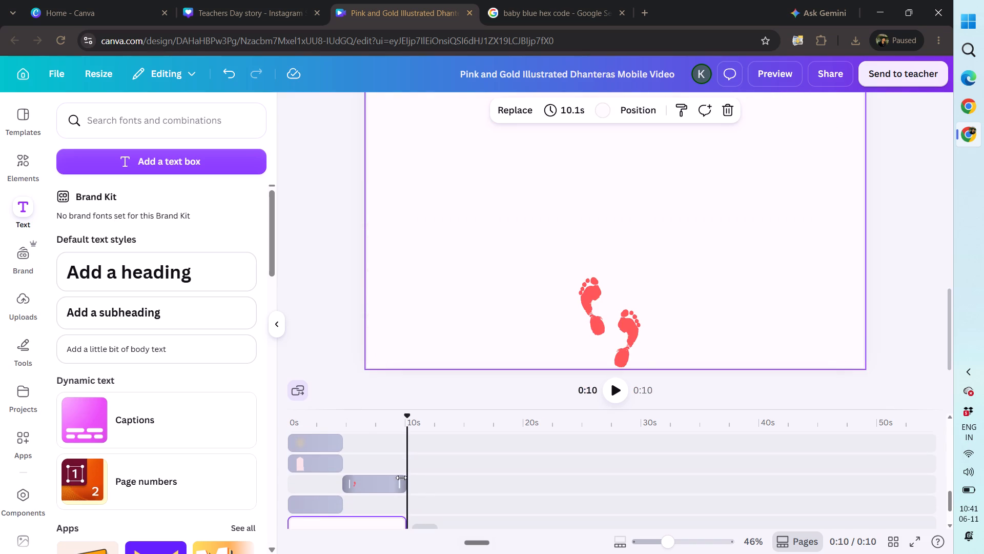
Extend the pink arch group's clip and the yellow glow graphic's clip to the page end at about 10.1 s.
left_click(317, 468)
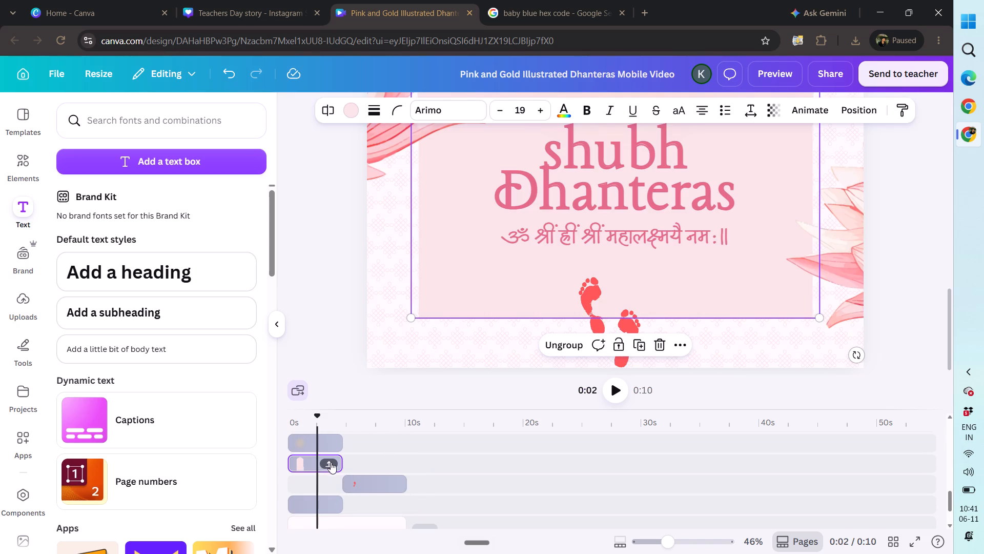
left_click_drag(341, 459, 404, 457)
scroll(404, 457, "up", 1)
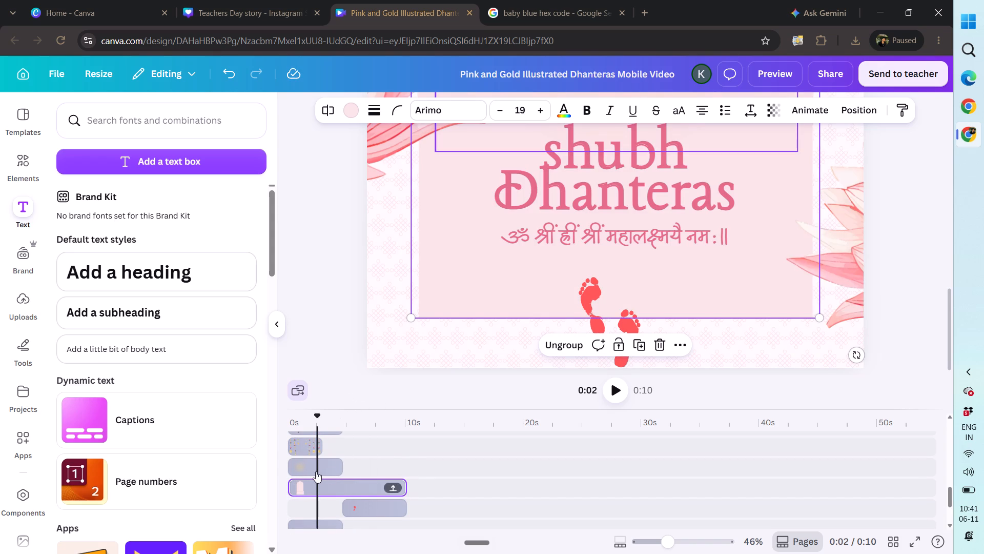
left_click(301, 471)
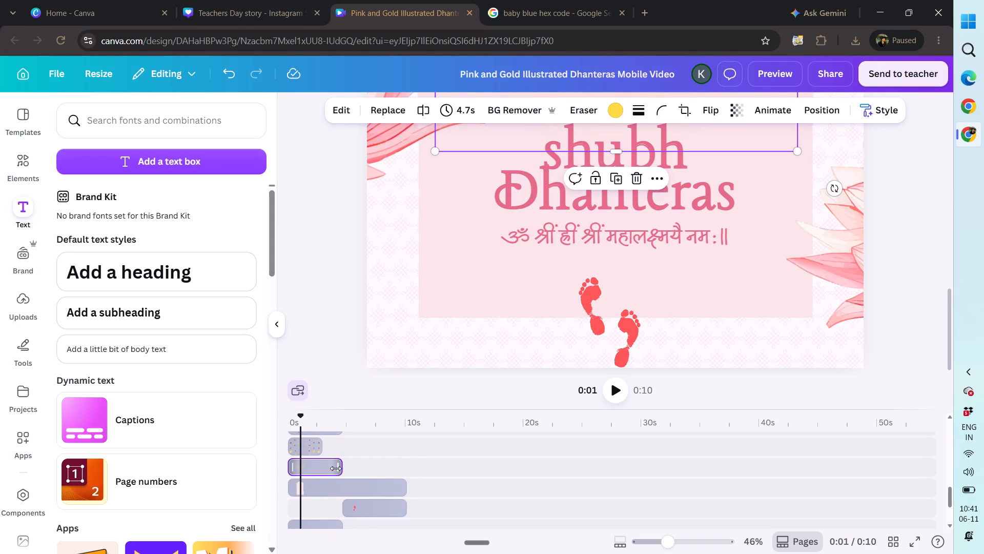
left_click_drag(336, 468, 402, 461)
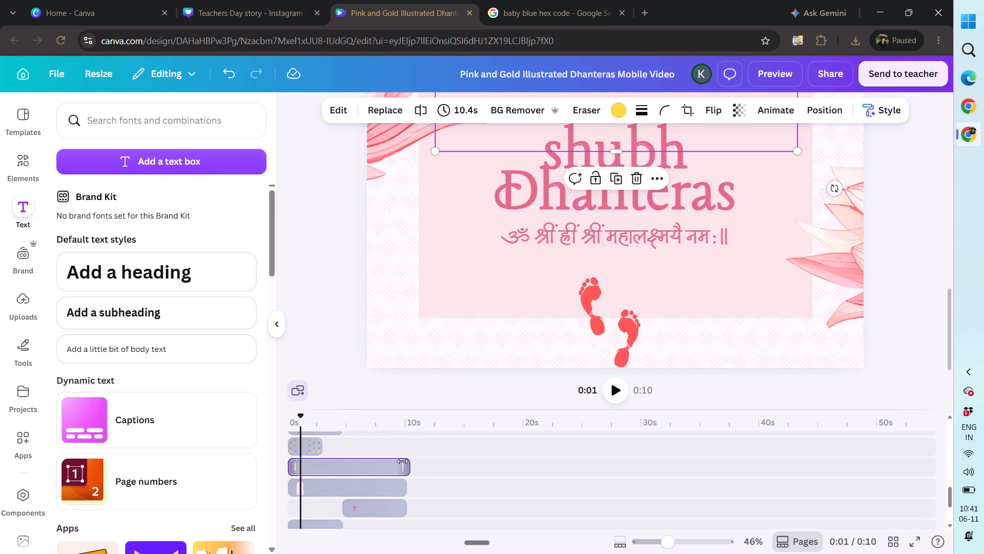
left_click_drag(402, 461, 397, 461)
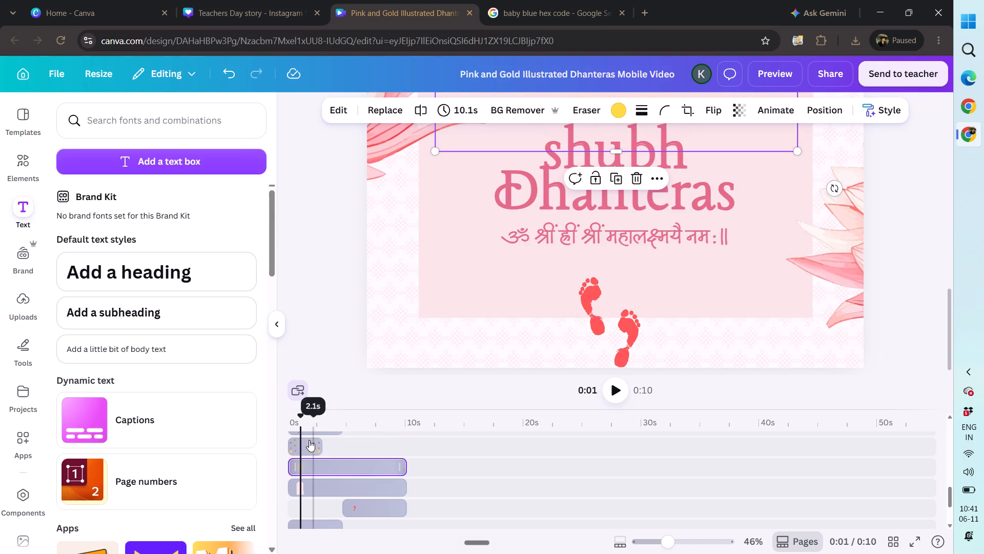
Extend the hanging garland decoration's clip to the end of the page at about 10.1 s.
left_click(307, 440)
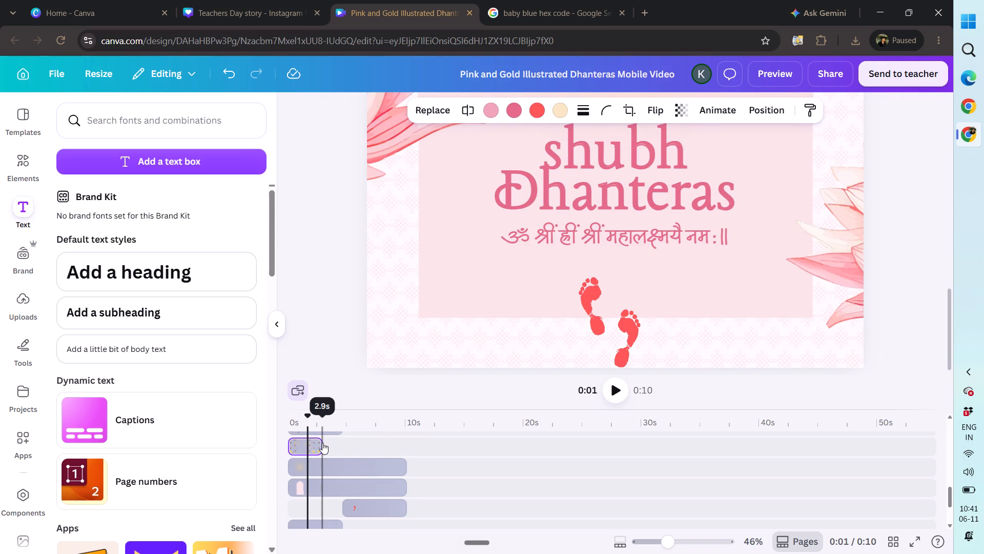
left_click_drag(320, 445, 396, 442)
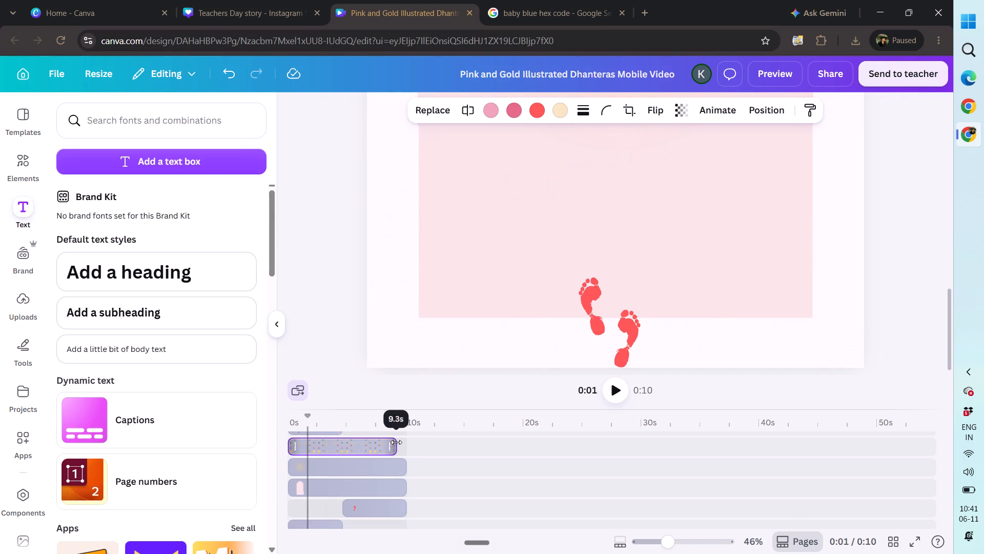
left_click_drag(396, 442, 405, 440)
scroll(405, 440, "up", 1)
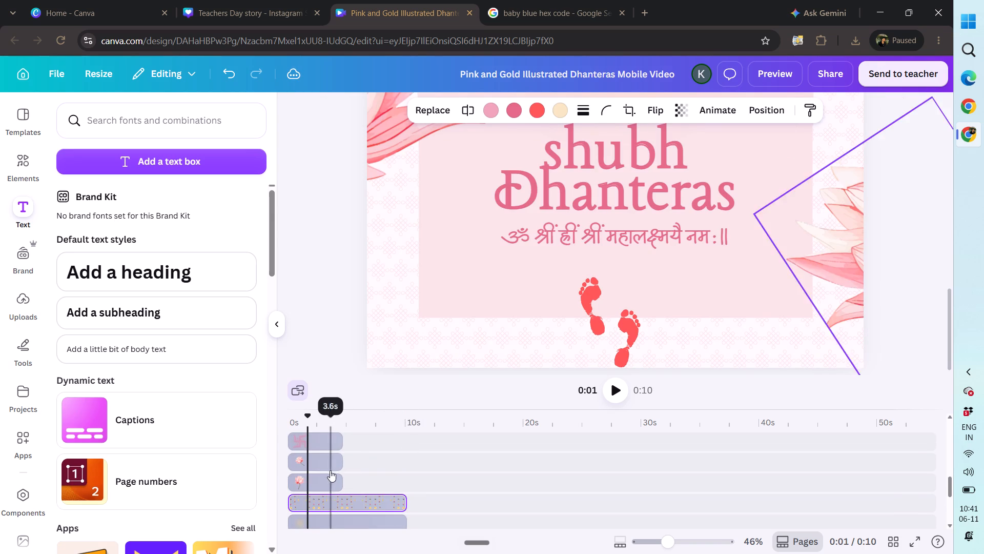
Preview the video full screen to check which elements stay until the end.
left_click(910, 538)
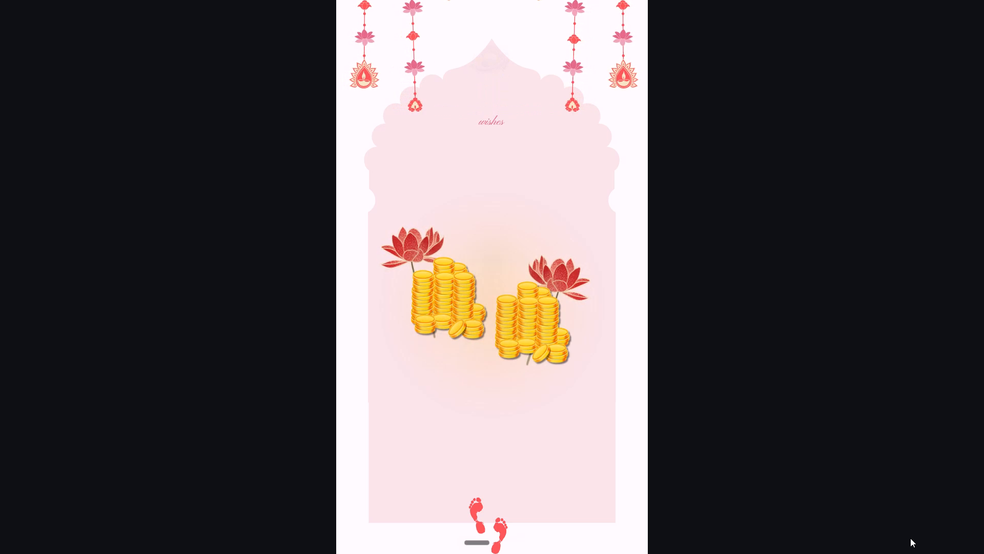
key("Escape")
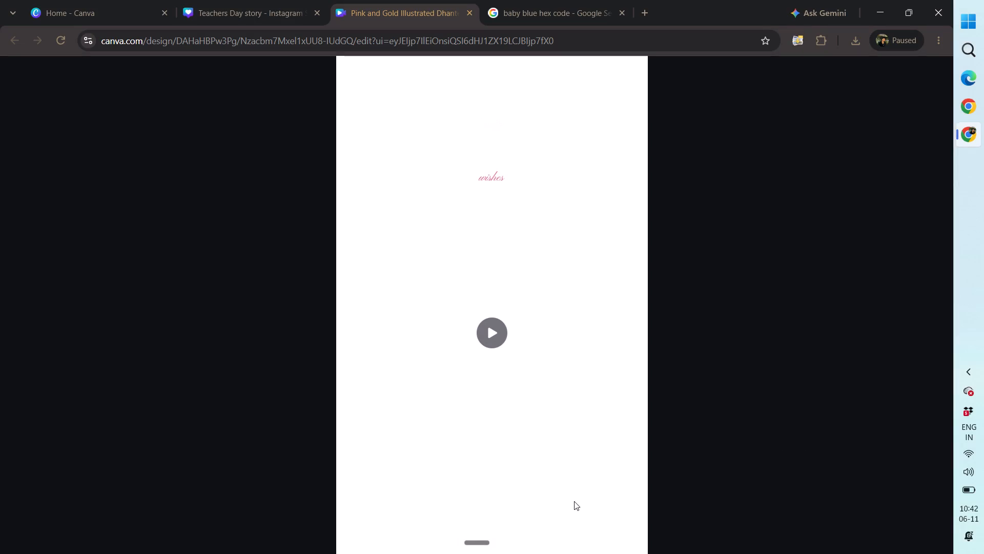
Extend the clips of the two large pink lotus flowers at the design's sides to 10.1 s each.
scroll(418, 498, "up", 1)
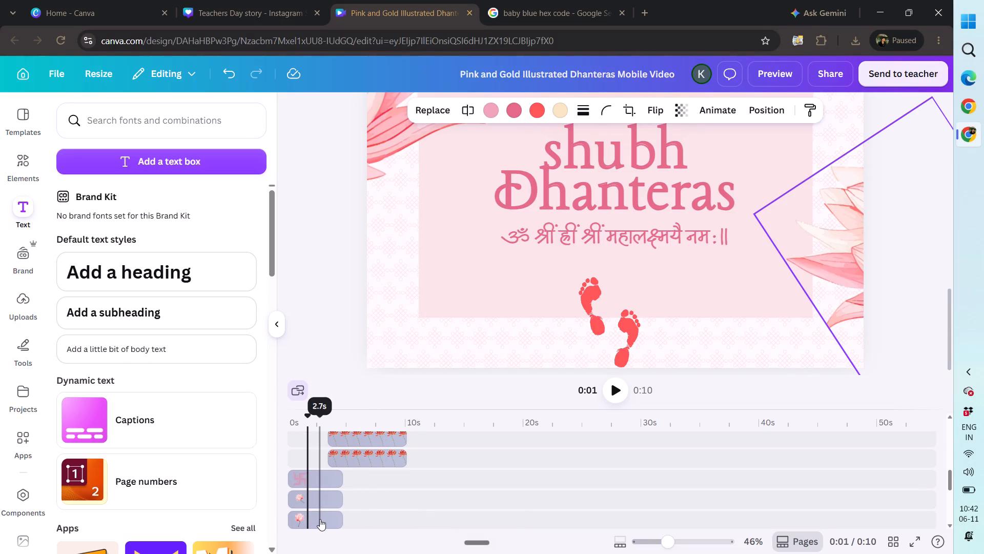
left_click(320, 520)
left_click_drag(339, 516, 352, 513)
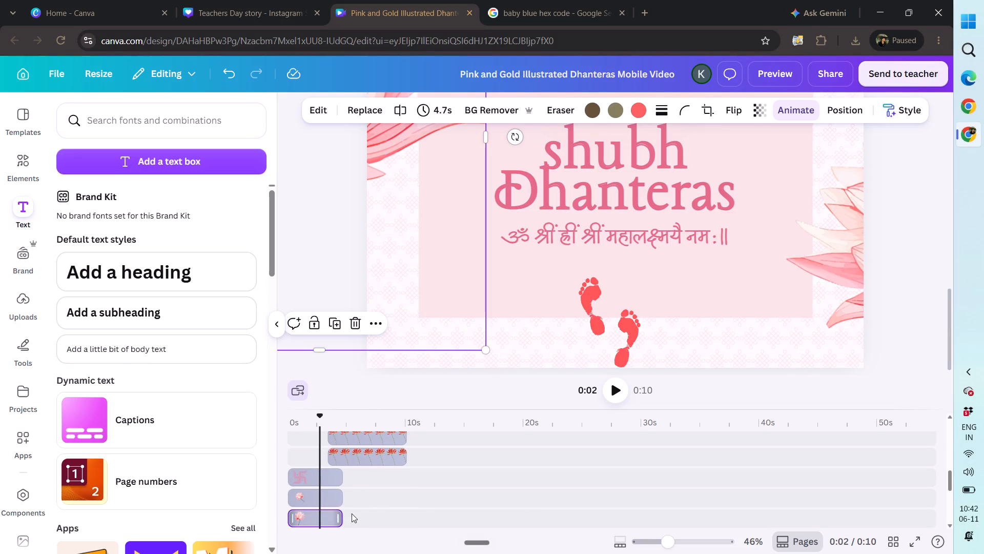
left_click_drag(352, 513, 403, 510)
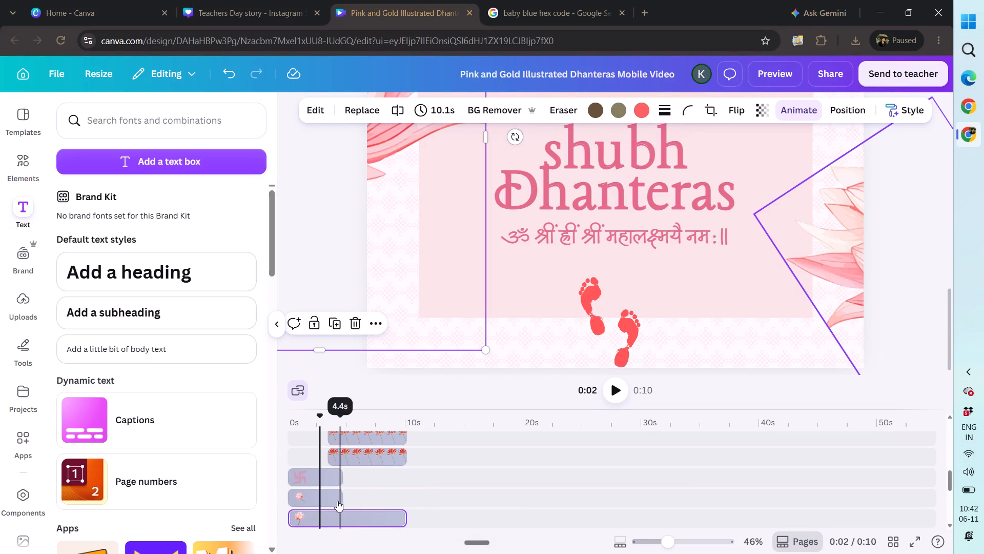
left_click(335, 500)
left_click_drag(339, 499, 384, 497)
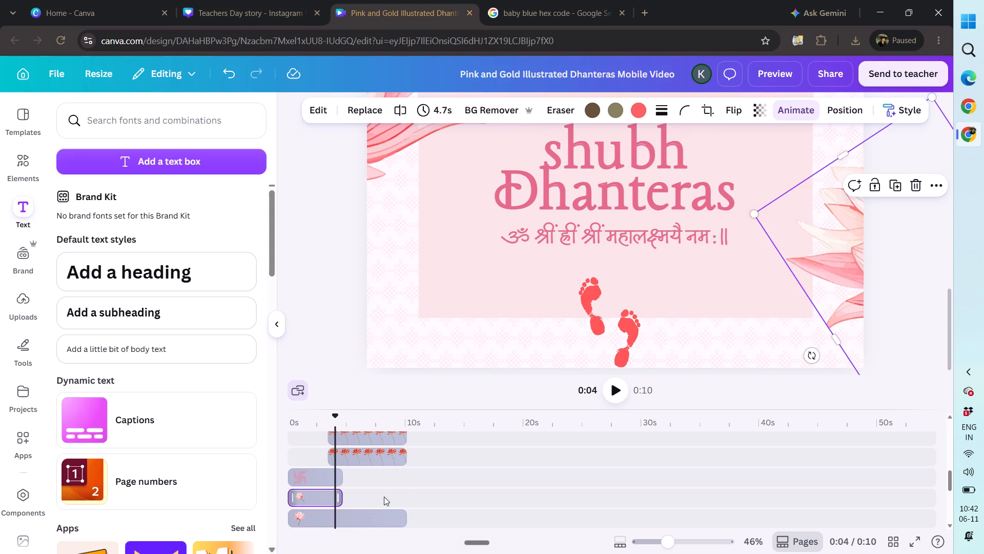
left_click_drag(384, 497, 405, 496)
left_click_drag(405, 496, 401, 497)
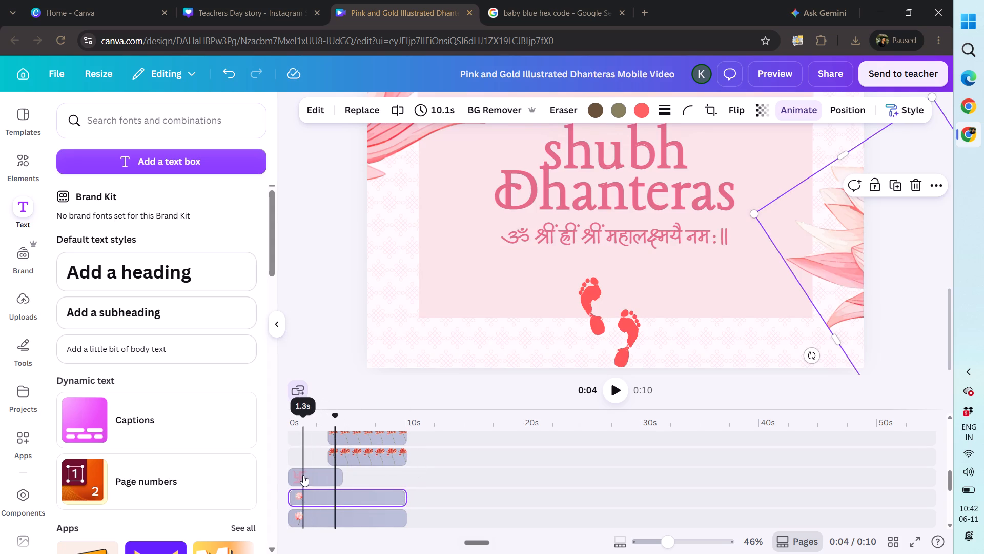
Extend the pink swastika graphic's clip to 10.1 s.
left_click(303, 475)
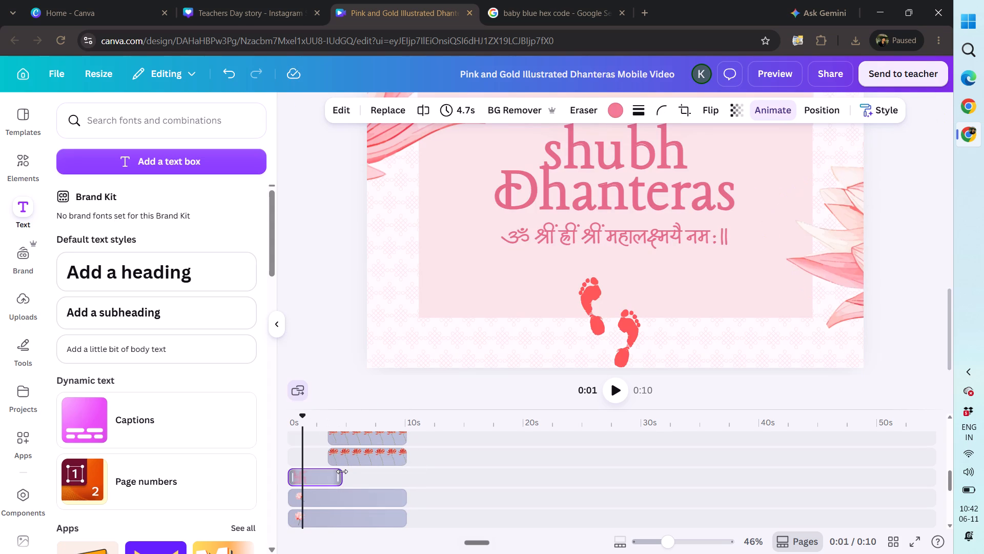
left_click_drag(342, 472, 400, 470)
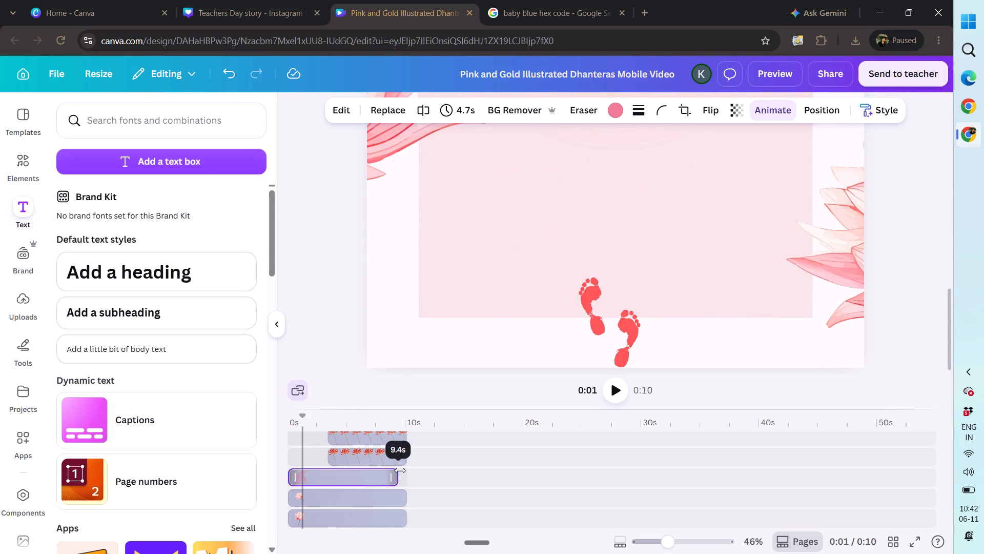
left_click_drag(400, 470, 402, 469)
Extend the "shubh" and "Dhanteras" text clips to the end of the page at about 10.1 s.
scroll(402, 469, "up", 3)
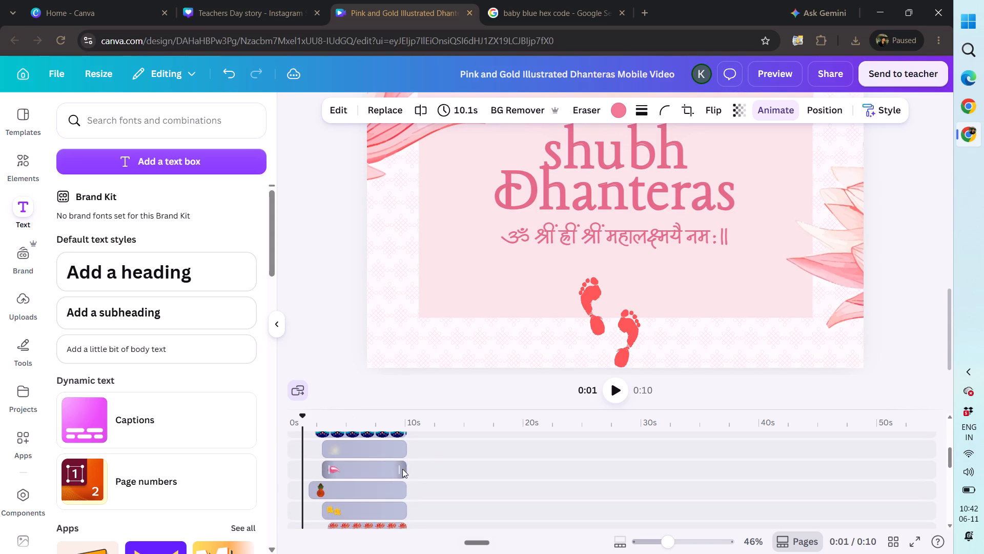
scroll(402, 469, "up", 4)
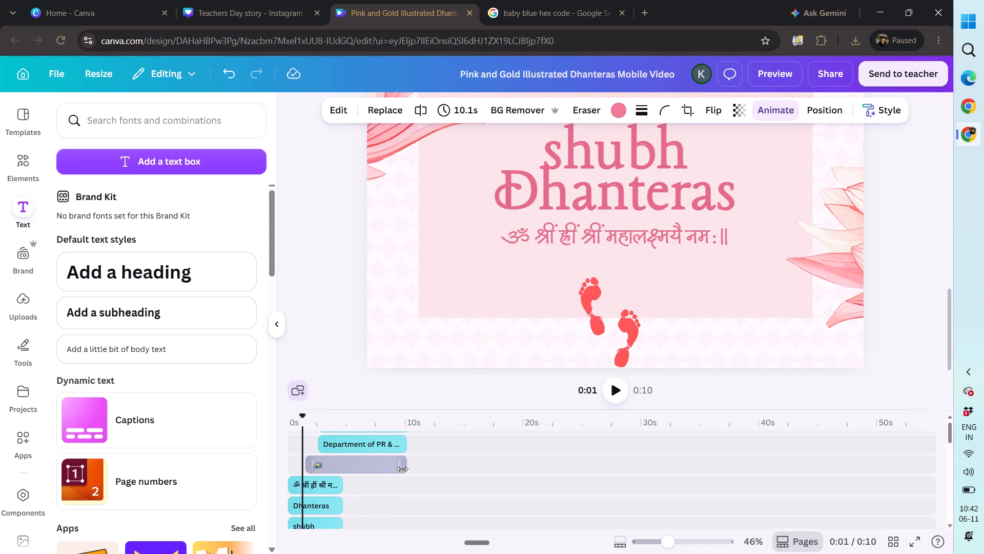
scroll(402, 469, "up", 1)
scroll(406, 516, "down", 1)
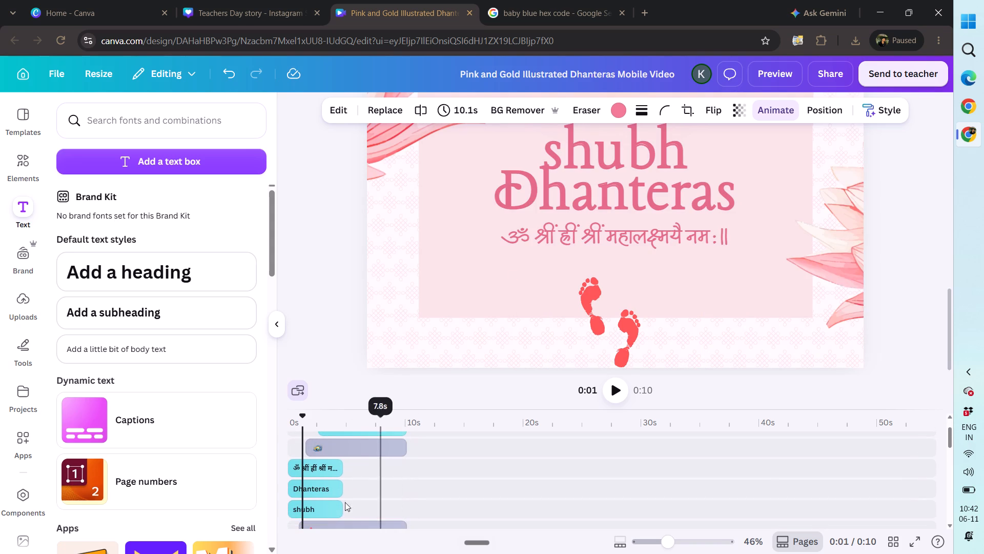
left_click(320, 508)
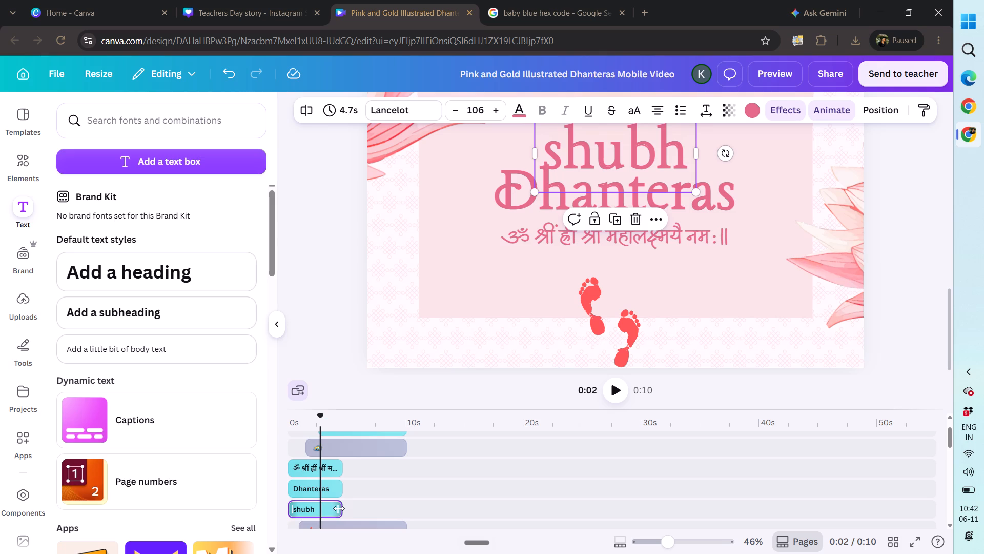
left_click_drag(339, 508, 407, 506)
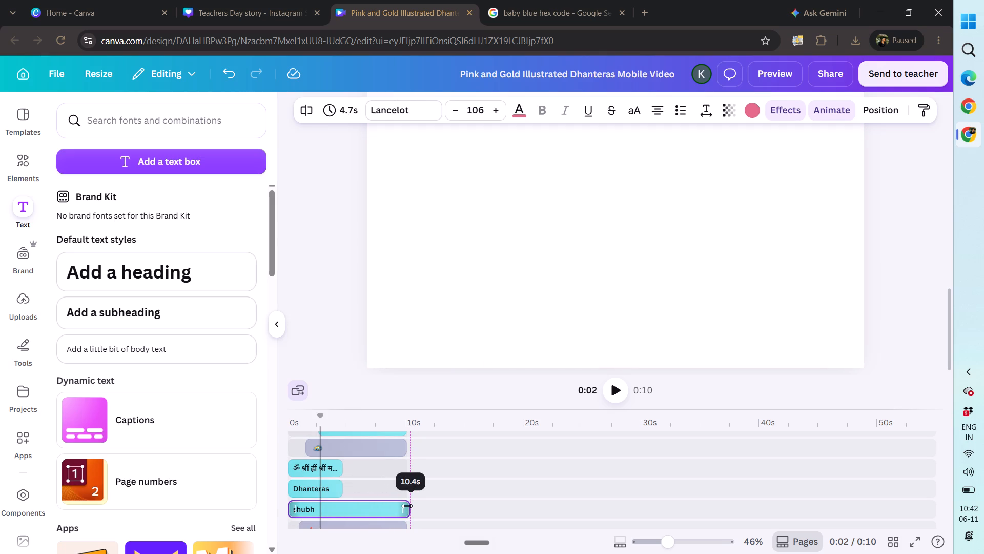
left_click_drag(407, 506, 402, 507)
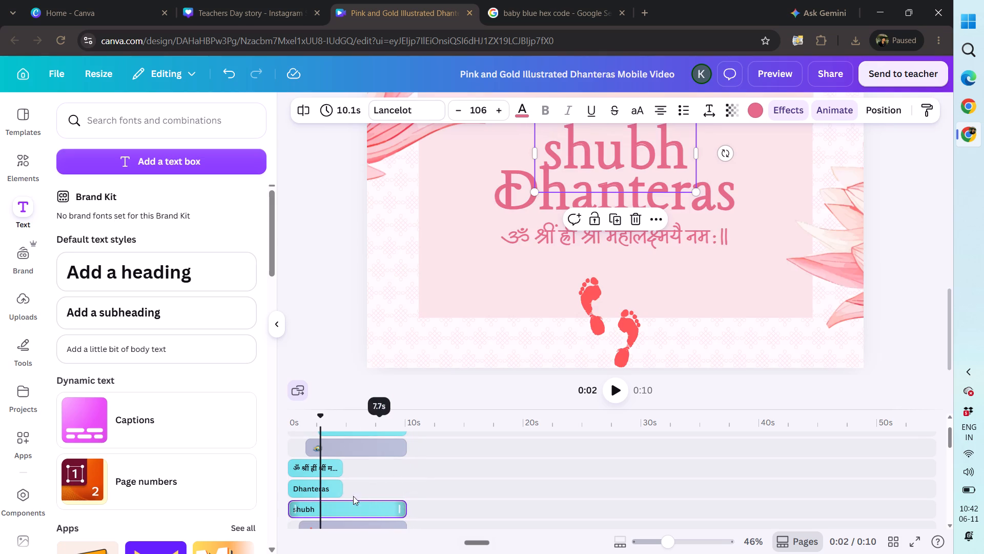
left_click(321, 488)
left_click_drag(337, 482, 397, 480)
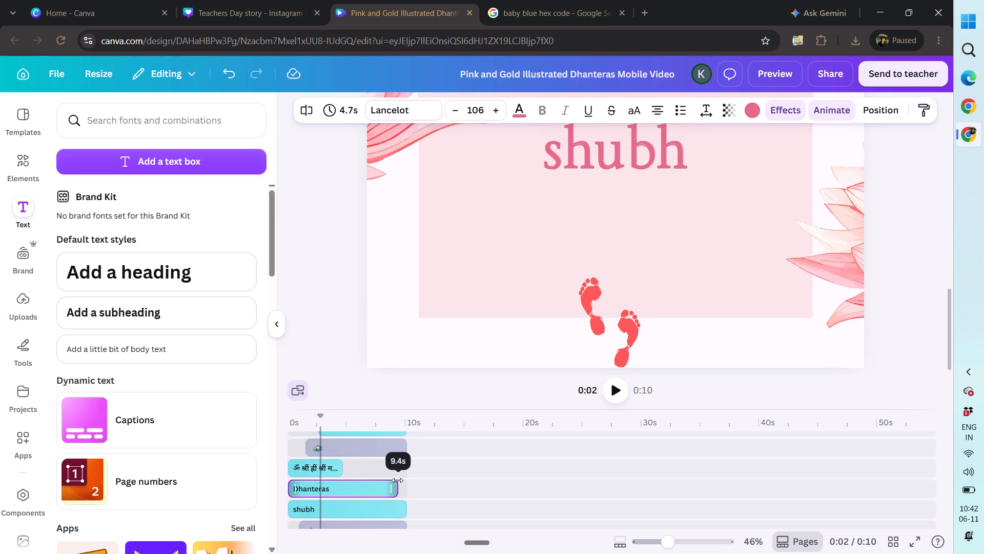
left_click_drag(397, 480, 399, 479)
Extend the Hindi mantra text clip below "Dhanteras" to 10.1 s.
left_click(299, 467)
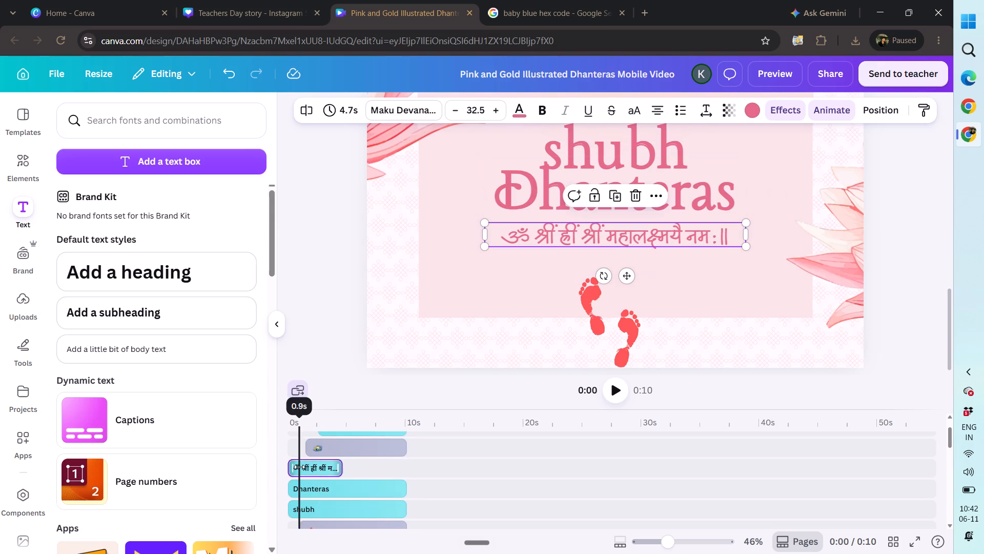
left_click_drag(340, 464, 388, 462)
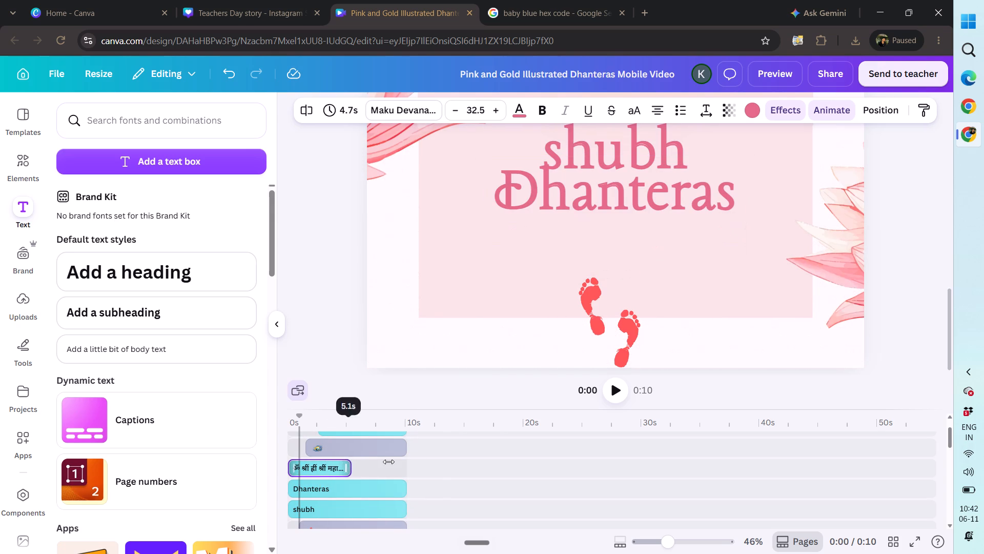
left_click_drag(388, 462, 400, 462)
scroll(400, 462, "up", 1)
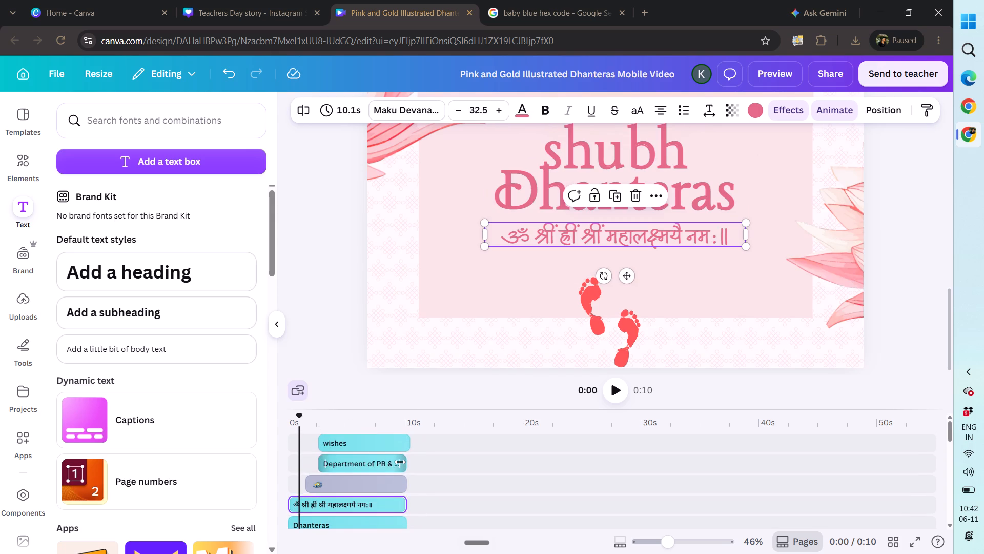
Limit the Ascend animations of the "Department of PR & International Relations" caption and the "wishes" text to On enter.
left_click(356, 462)
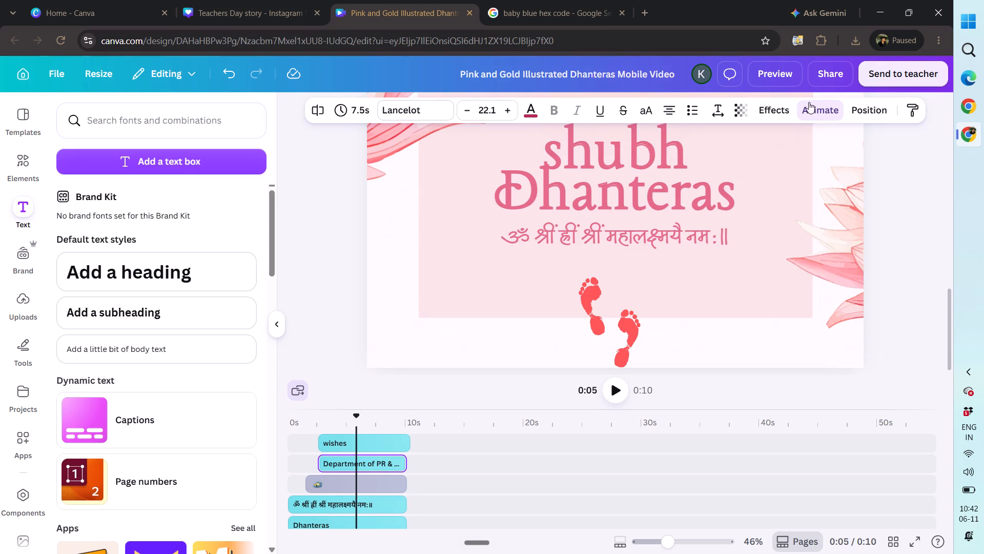
left_click(819, 107)
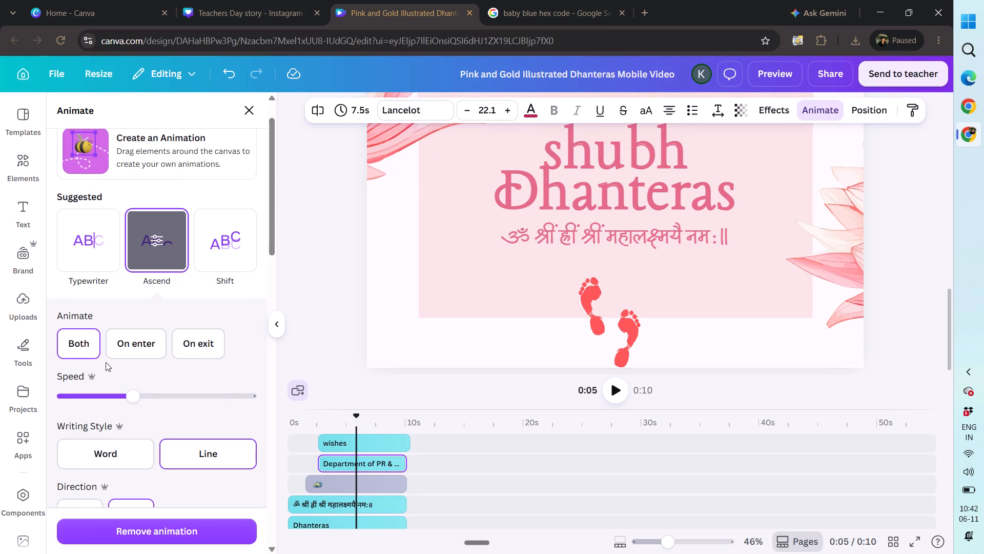
left_click(129, 353)
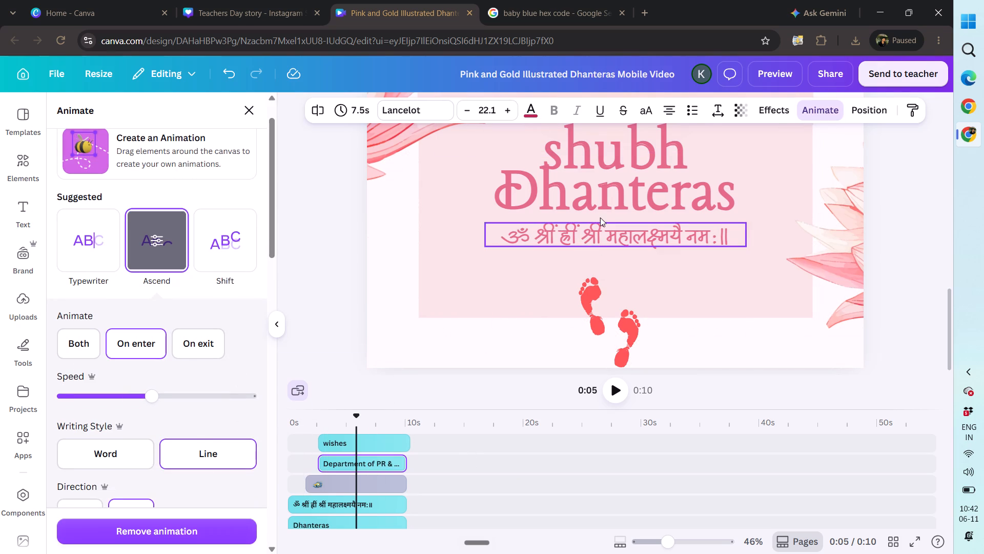
scroll(600, 217, "up", 4)
left_click(607, 203)
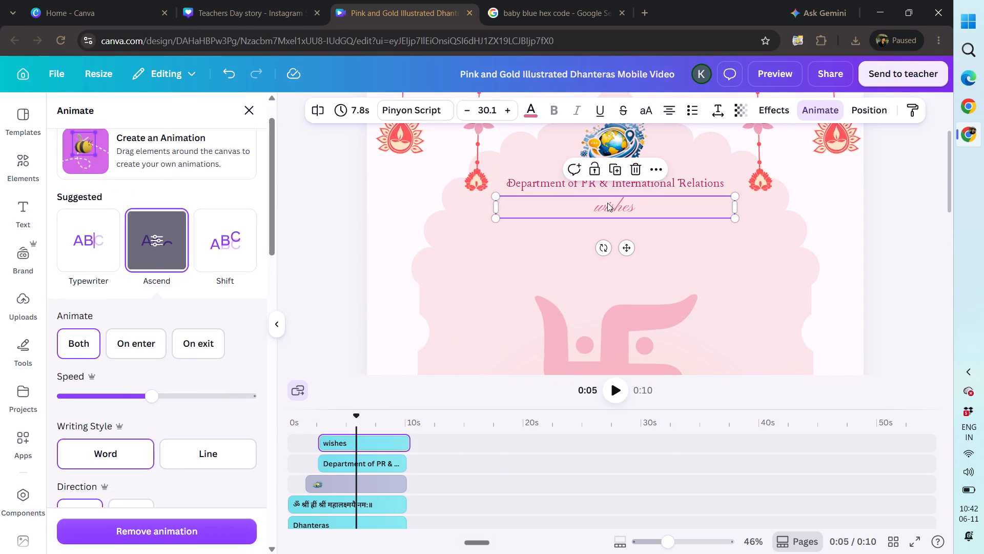
left_click(134, 348)
left_click(608, 142)
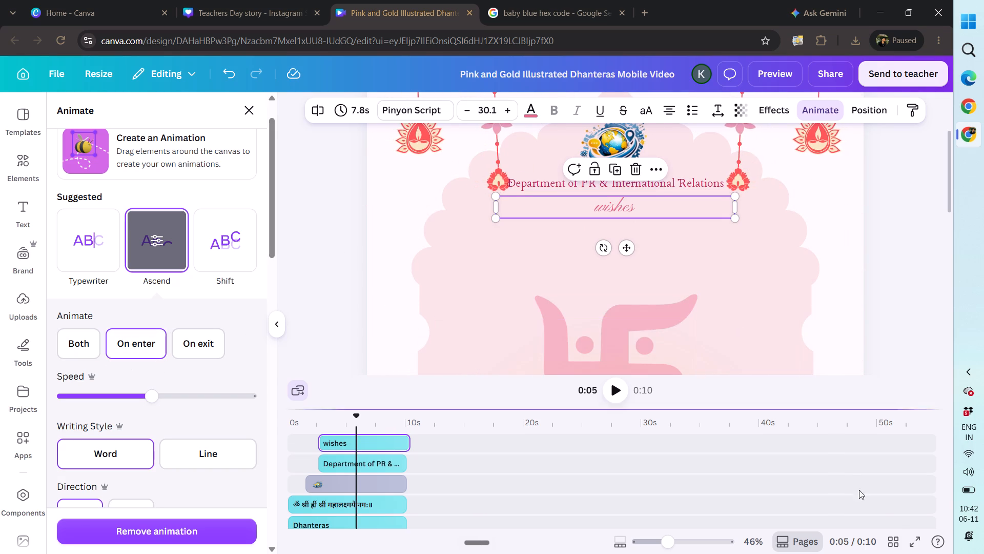
Play the video in full screen to check the animations and clip timing, and return to the editor.
left_click(907, 536)
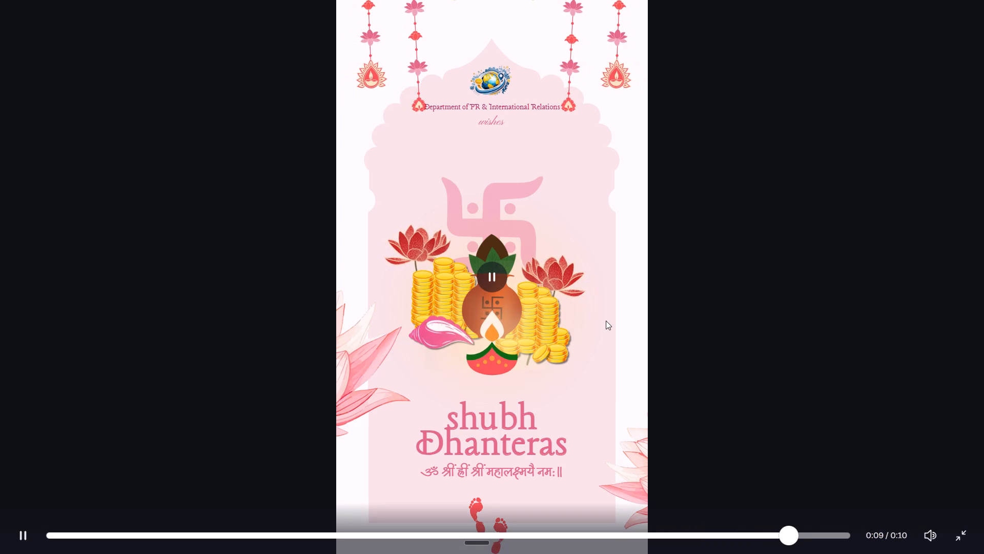
key("Escape")
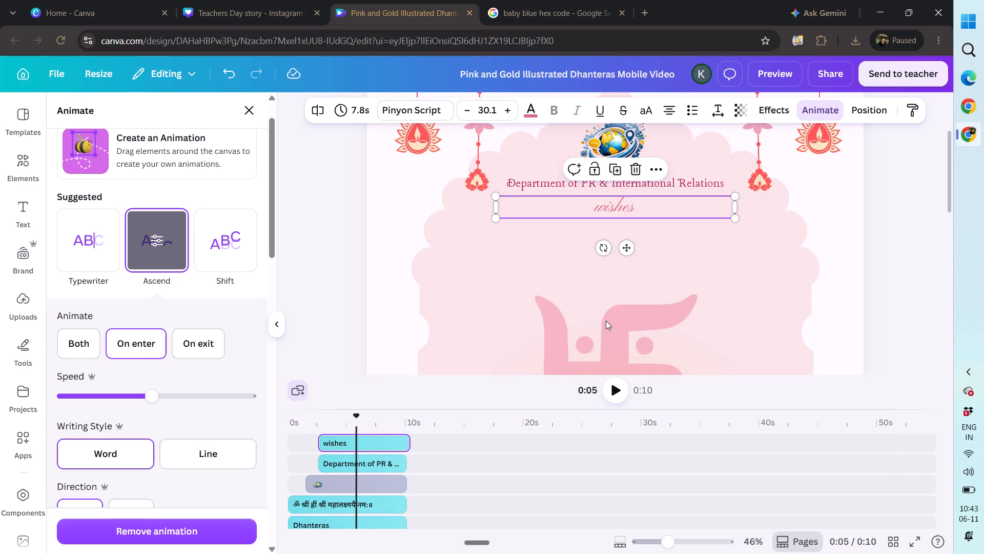
Limit the globe logo's Rise animation to On enter.
left_click(604, 146)
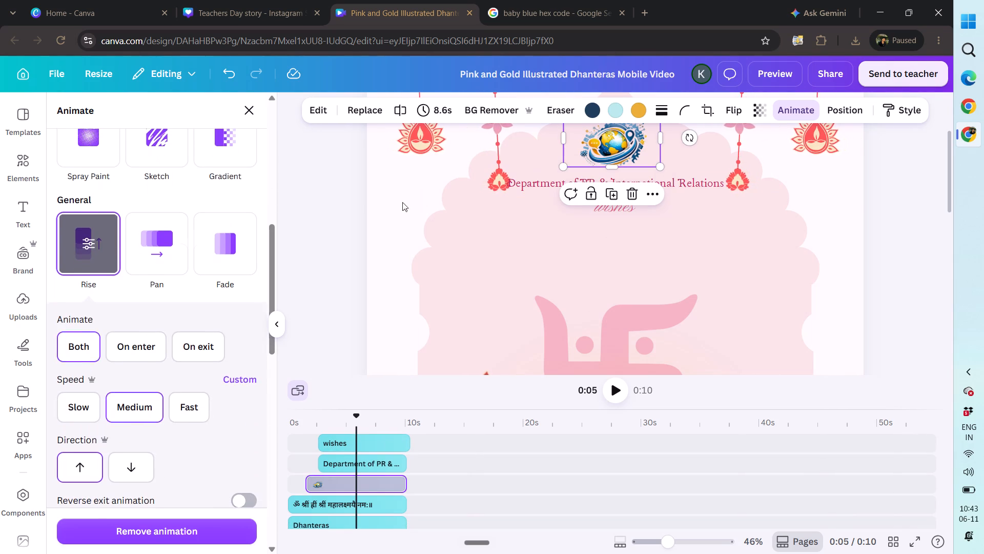
left_click(140, 343)
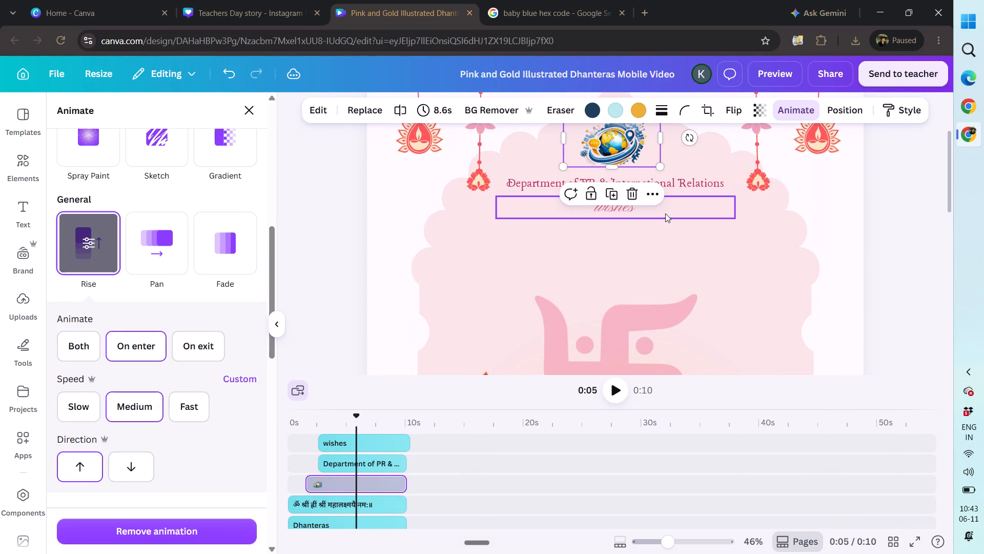
Download the design as an MP4 video in 4K quality.
left_click(835, 74)
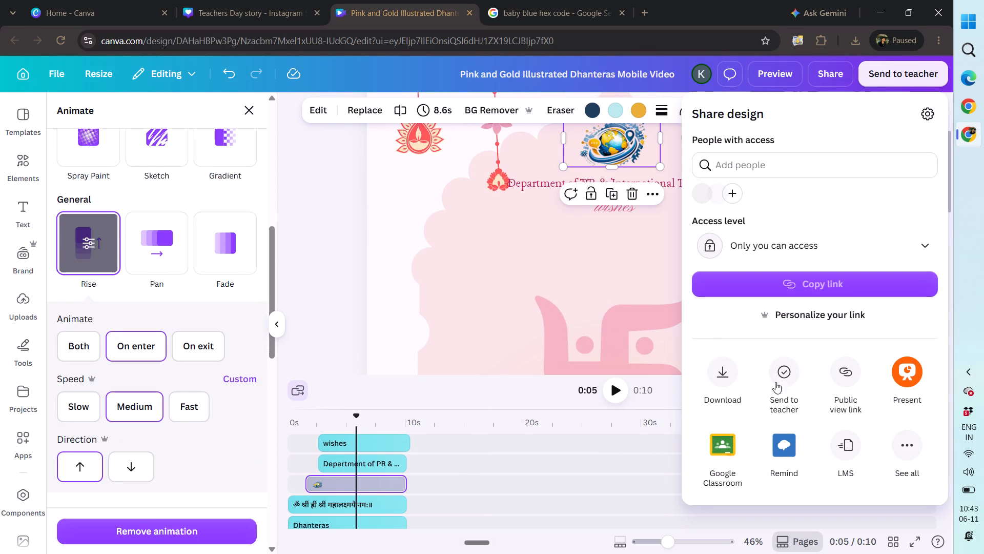
left_click(723, 382)
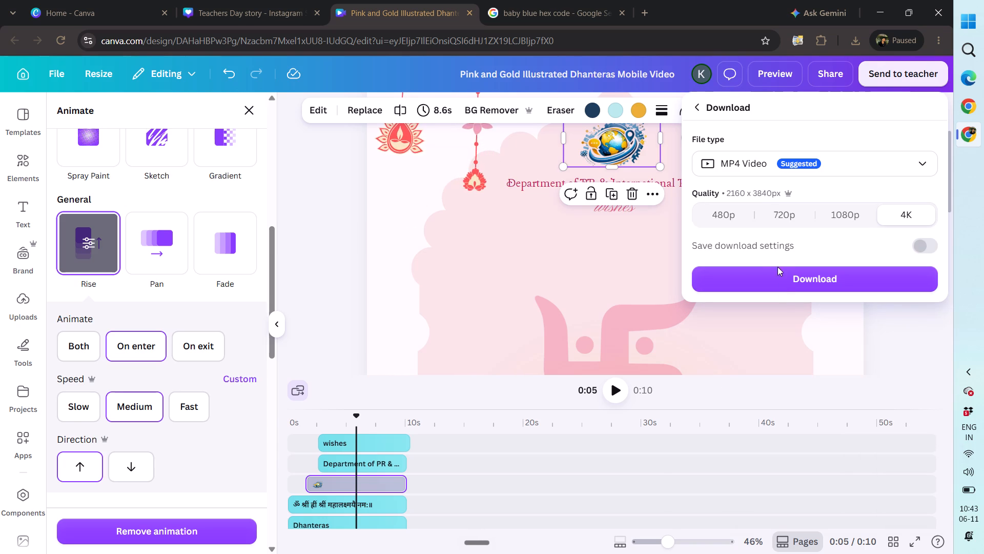
left_click(778, 285)
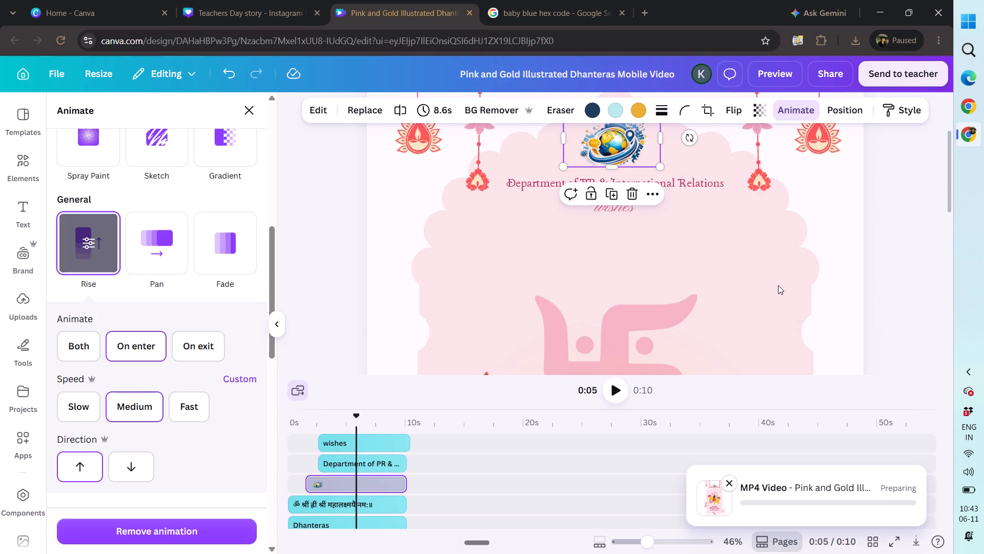